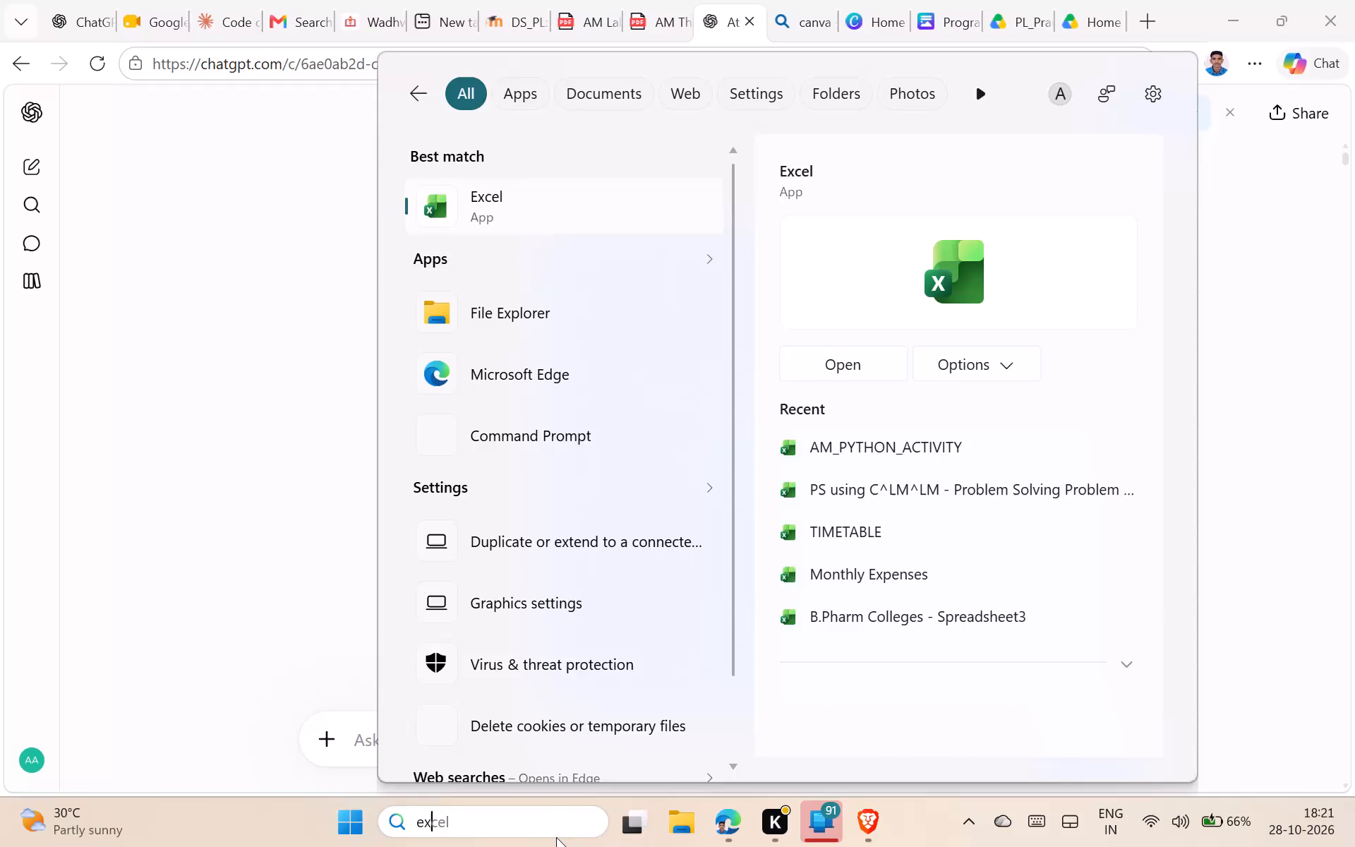
# Open the recent workbook AM_PYTHON_ACTIVITY in Excel and maximize its window.
pyautogui.press('c')
pyautogui.click(856, 455)
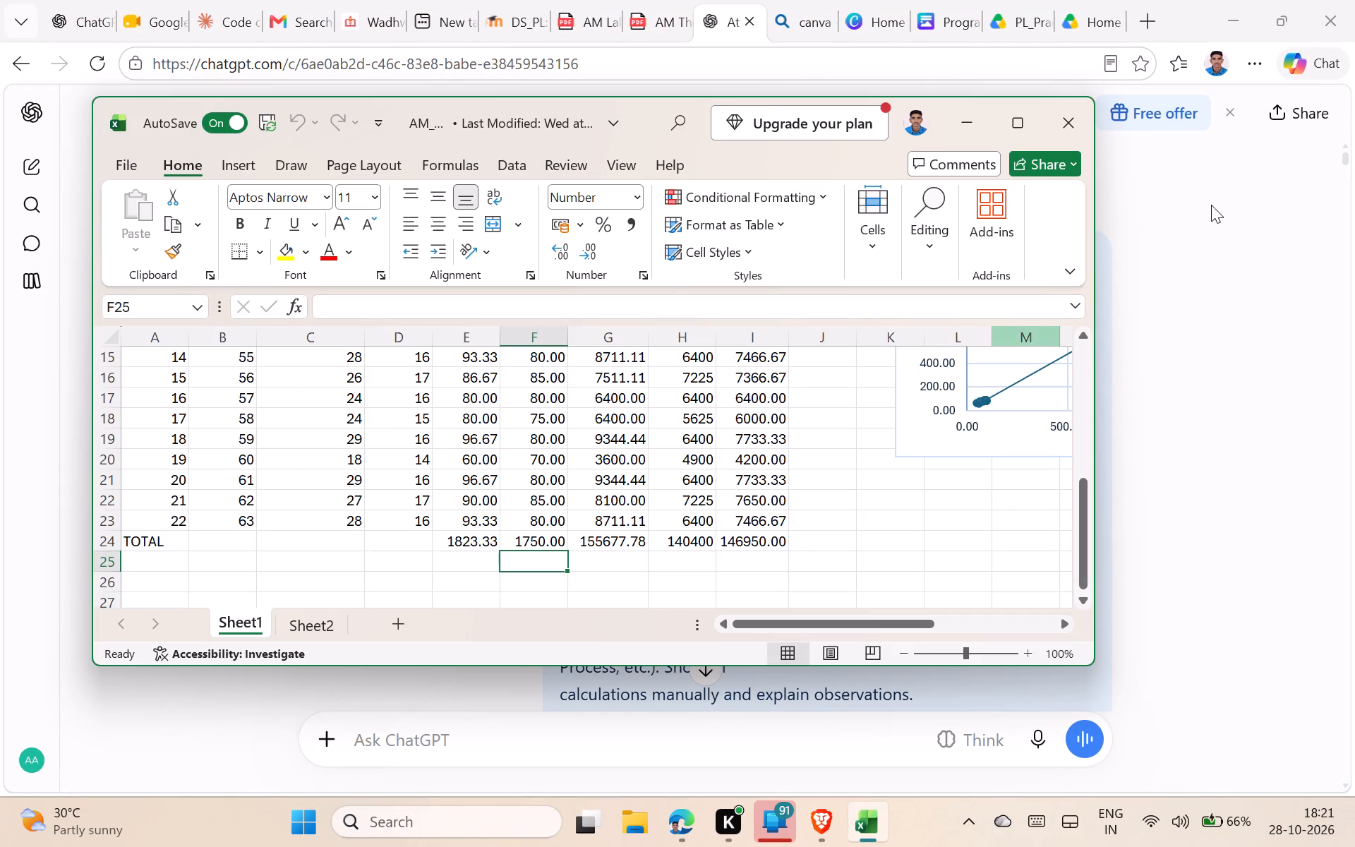
pyautogui.click(1036, 124)
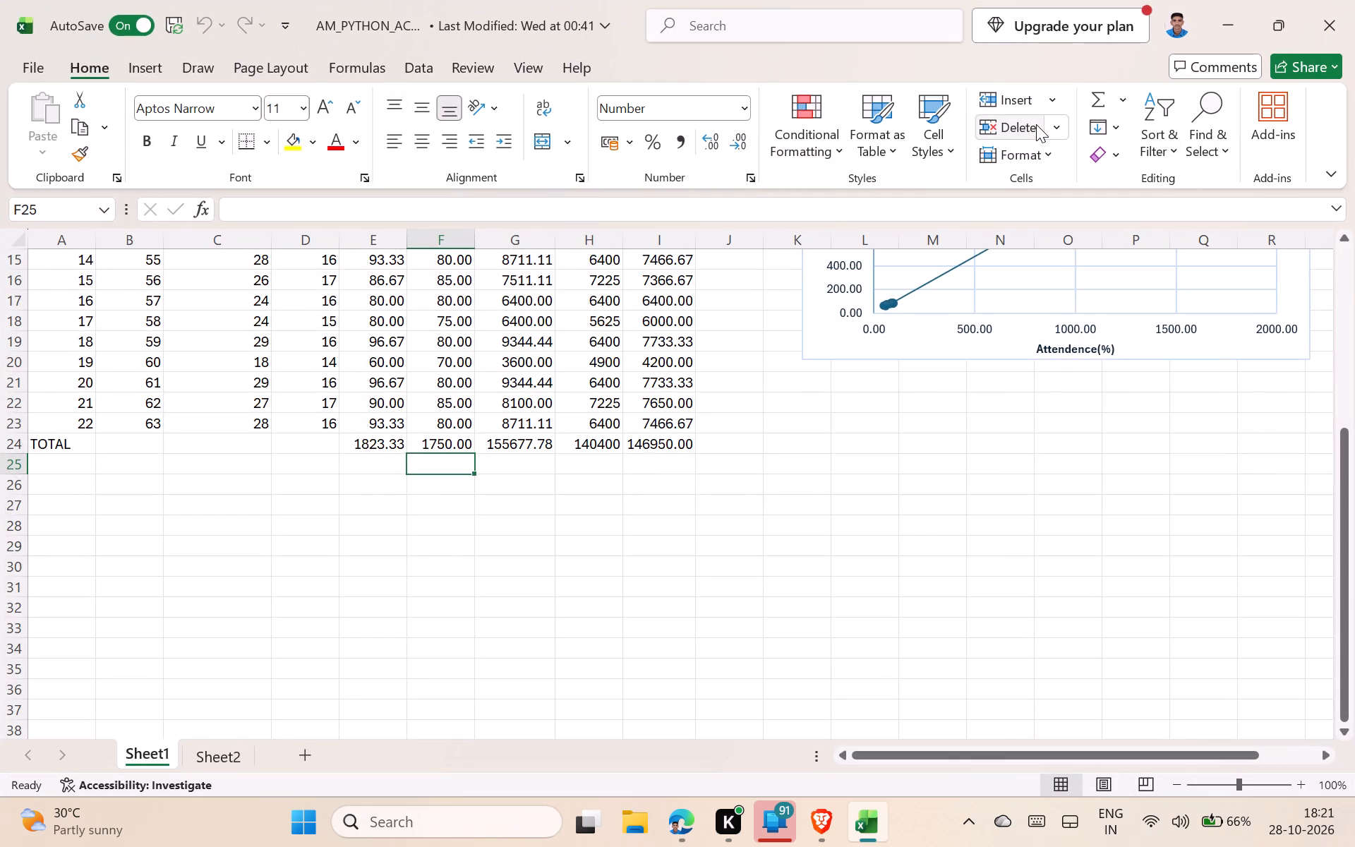
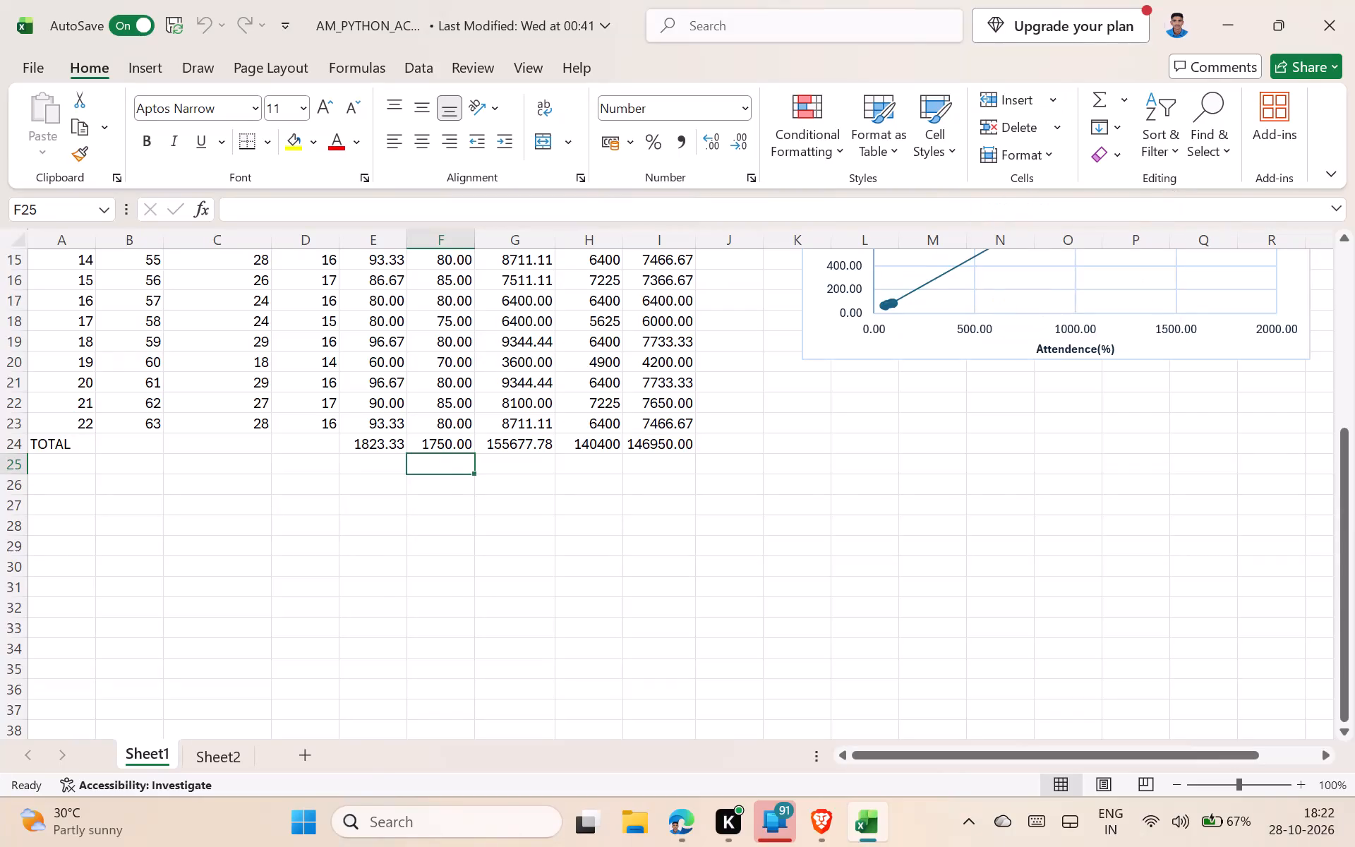
# Examine the Attendence vs Marks scatter chart beside the data on Sheet1, including its plotted points and X and Y source ranges.
pyautogui.scroll(6, 749, 479)
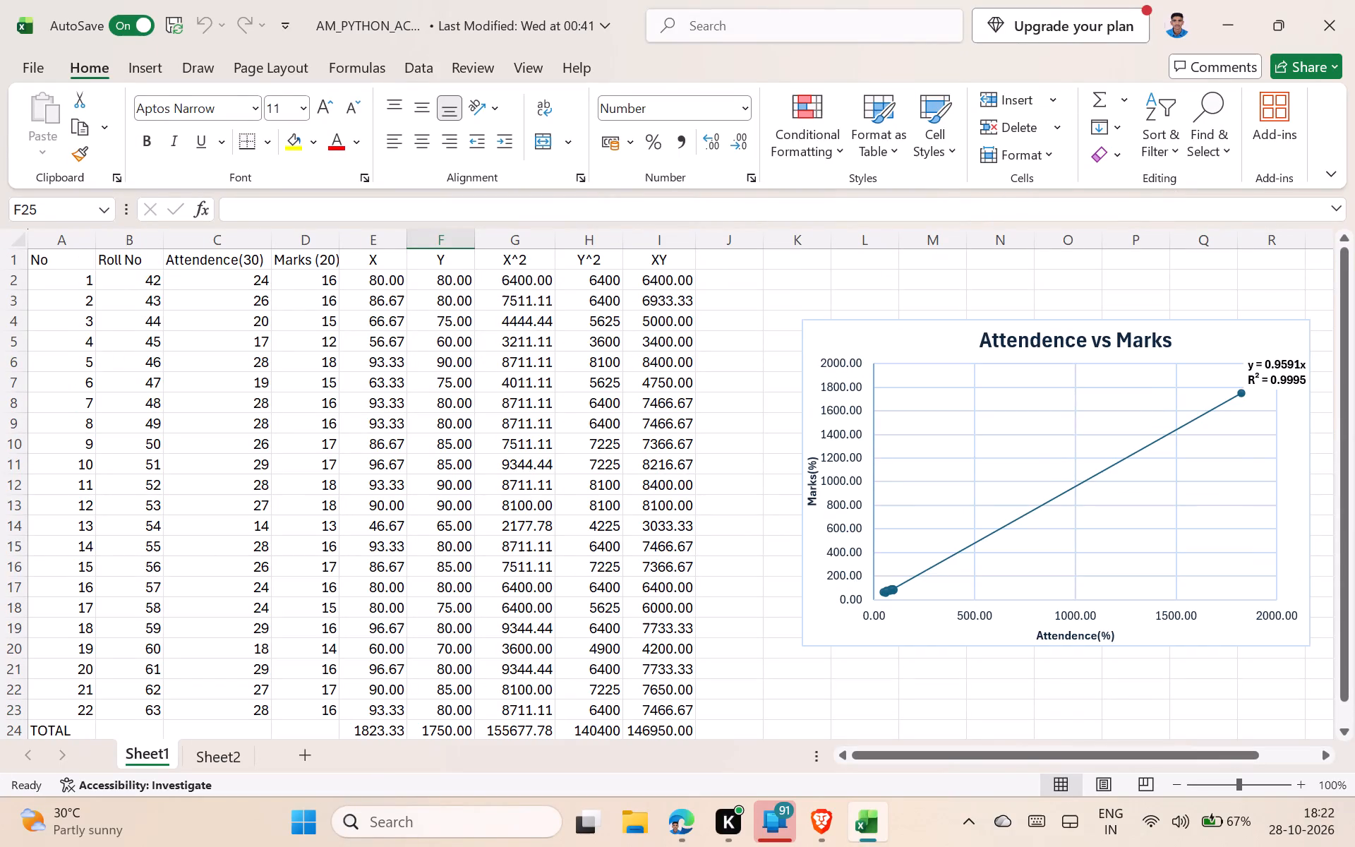
pyautogui.scroll(1, 749, 476)
pyautogui.click(1059, 412)
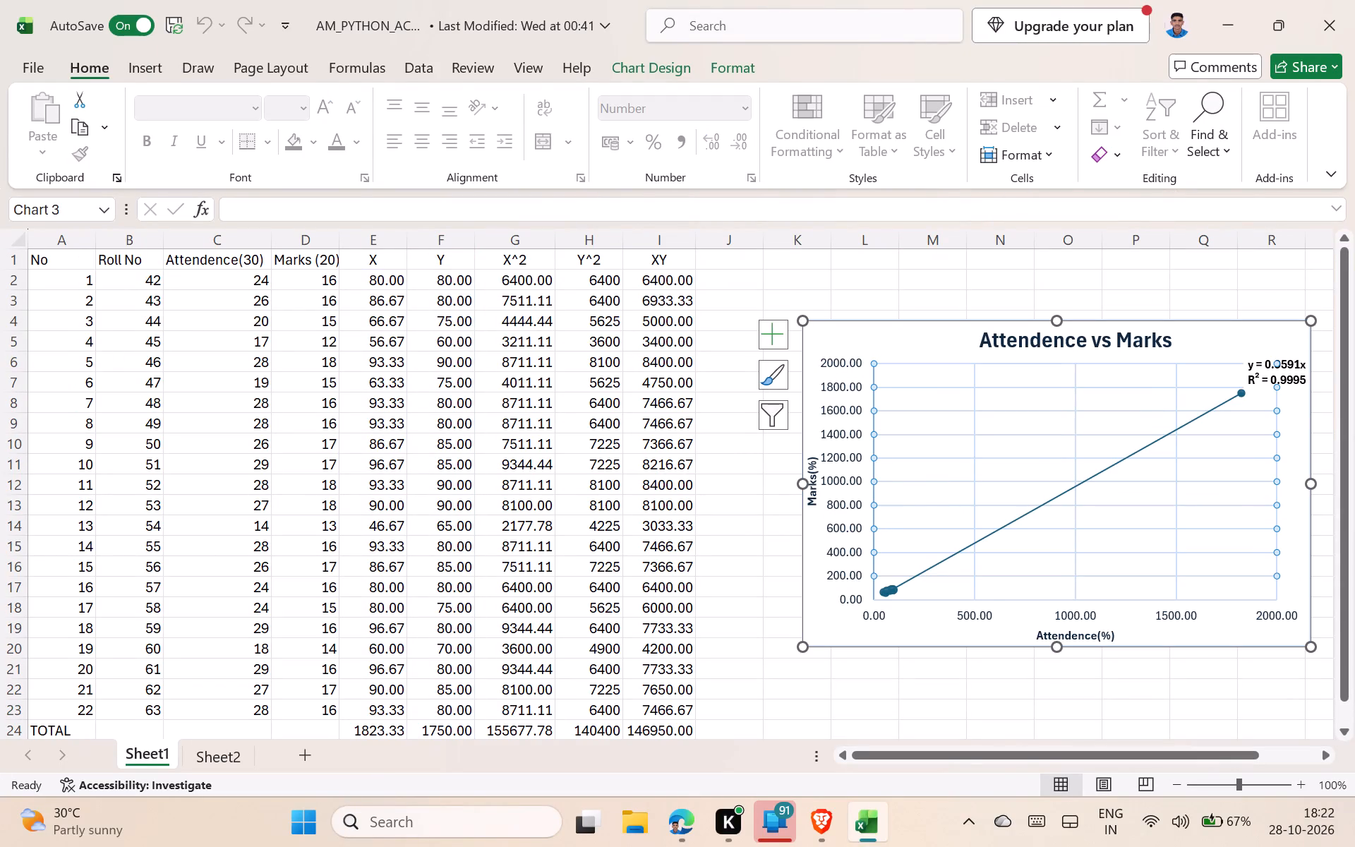
pyautogui.moveTo(891, 589); pyautogui.dragTo(928, 539)
pyautogui.click(962, 517)
pyautogui.scroll(5, 510, 469)
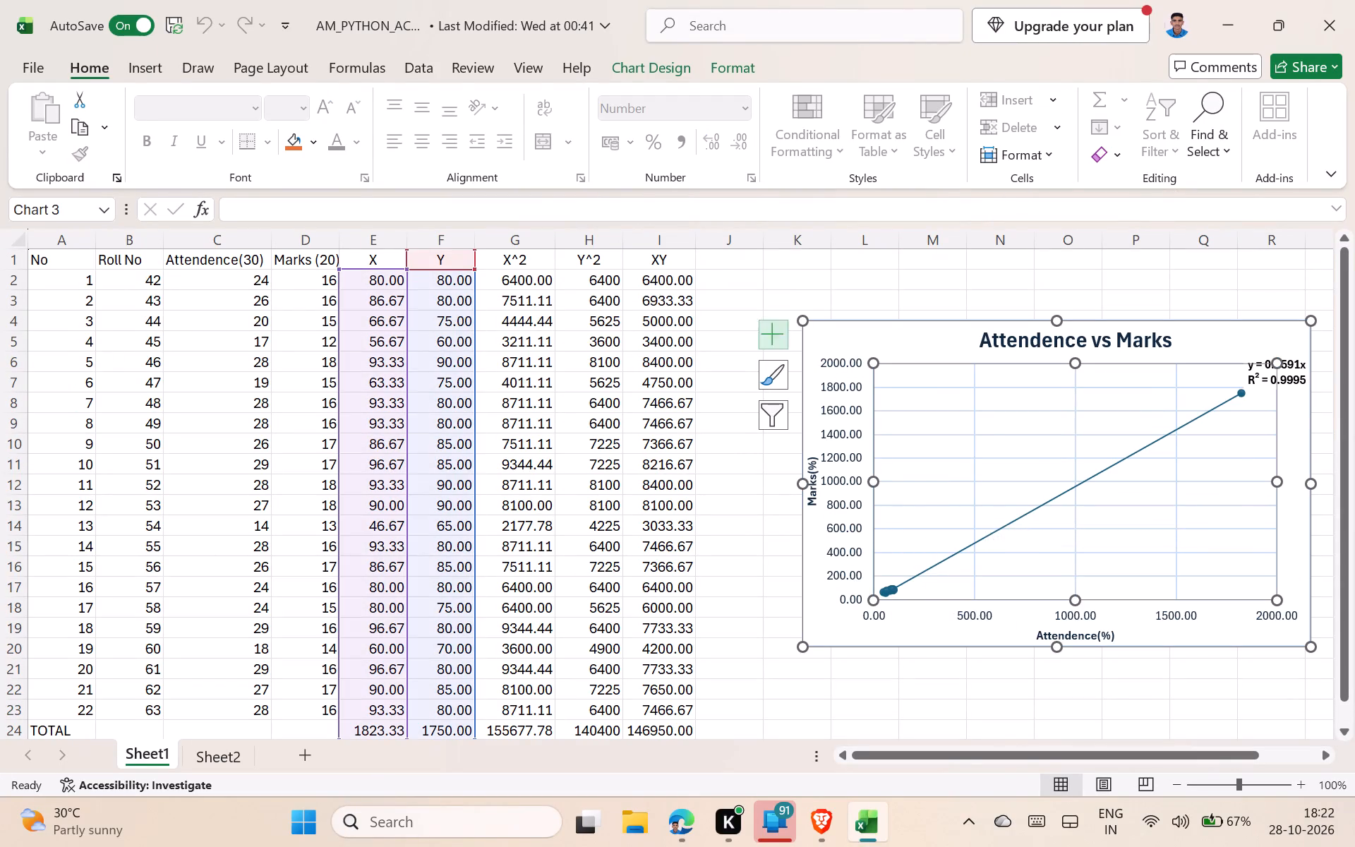
pyautogui.click(869, 332)
pyautogui.scroll(3, 906, 361)
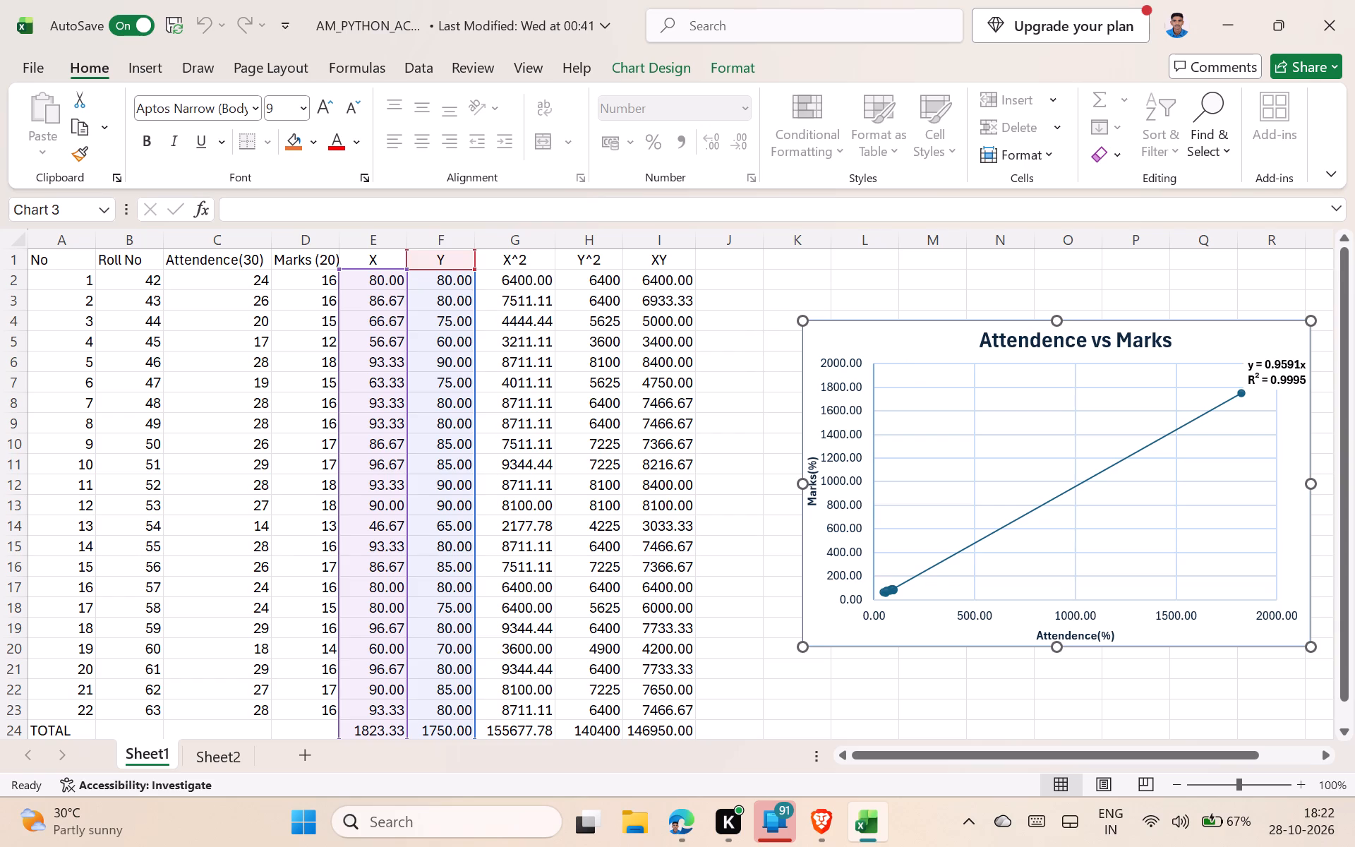
pyautogui.click(884, 311)
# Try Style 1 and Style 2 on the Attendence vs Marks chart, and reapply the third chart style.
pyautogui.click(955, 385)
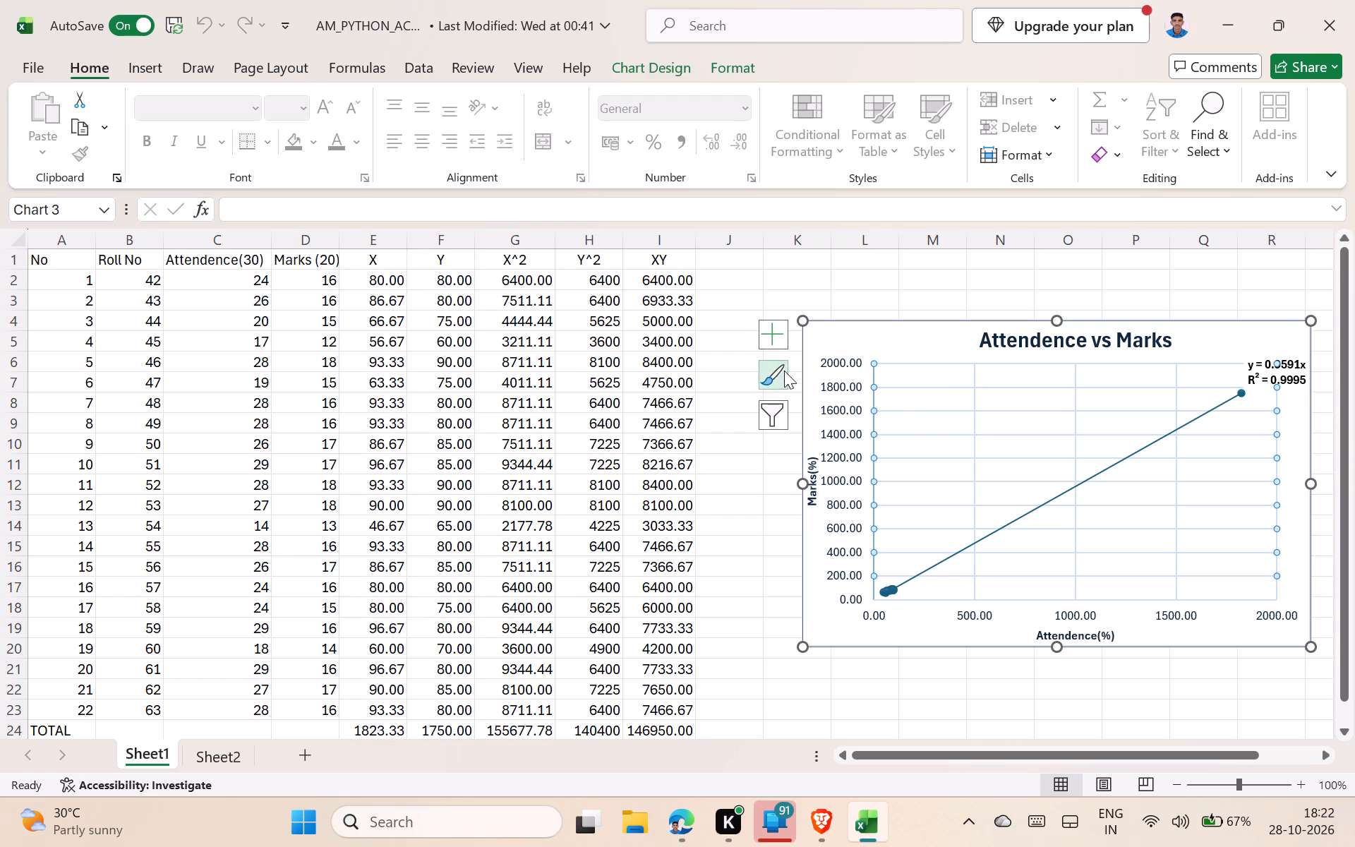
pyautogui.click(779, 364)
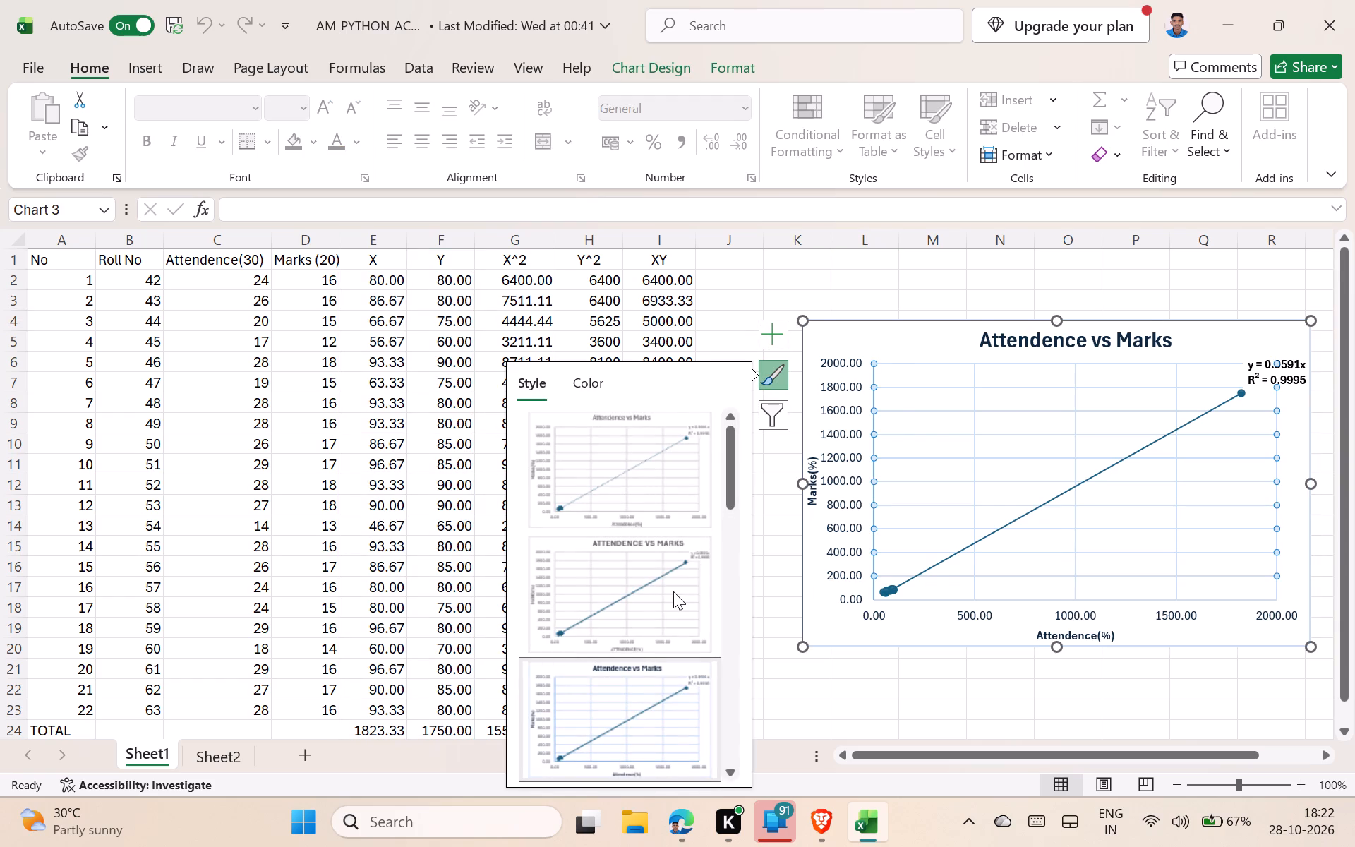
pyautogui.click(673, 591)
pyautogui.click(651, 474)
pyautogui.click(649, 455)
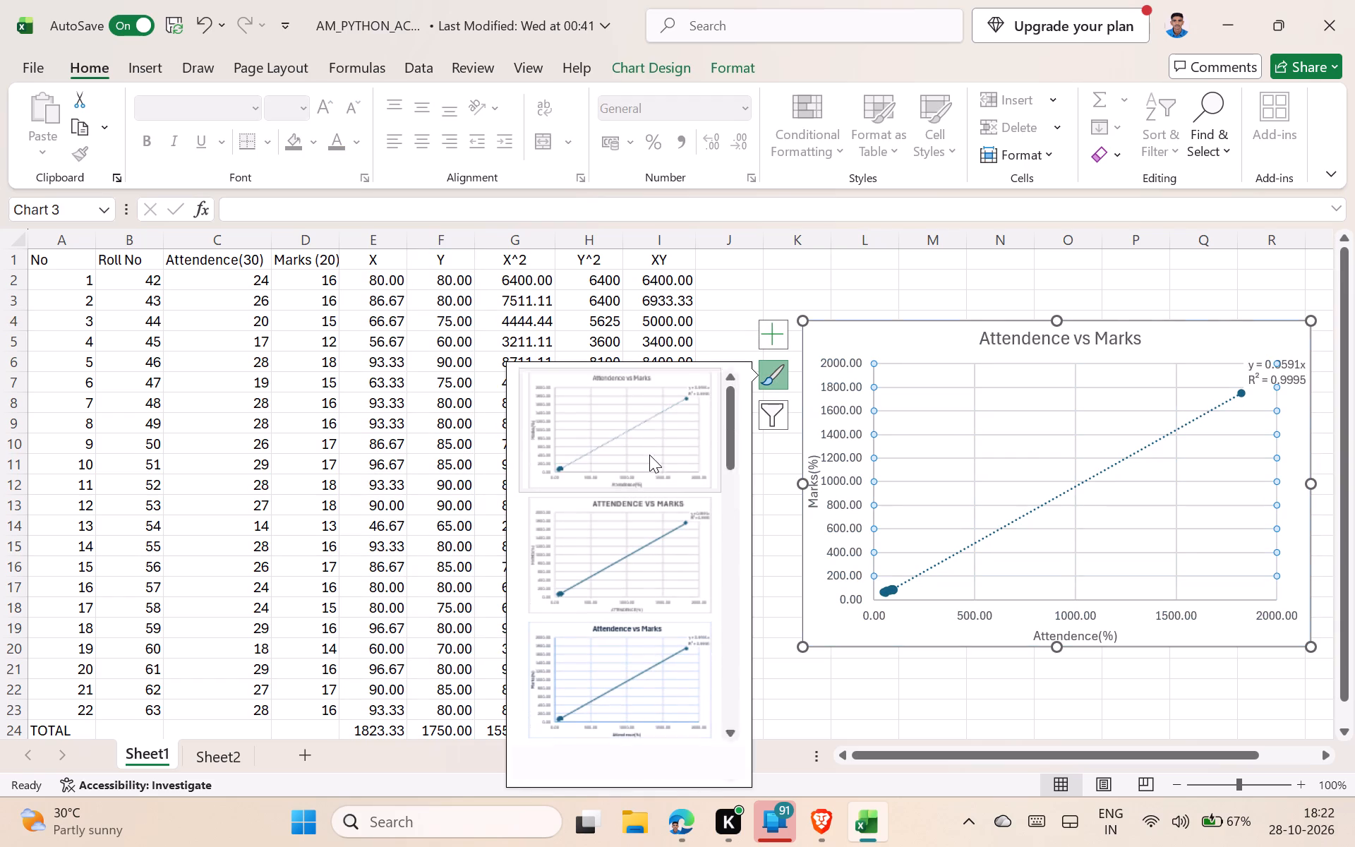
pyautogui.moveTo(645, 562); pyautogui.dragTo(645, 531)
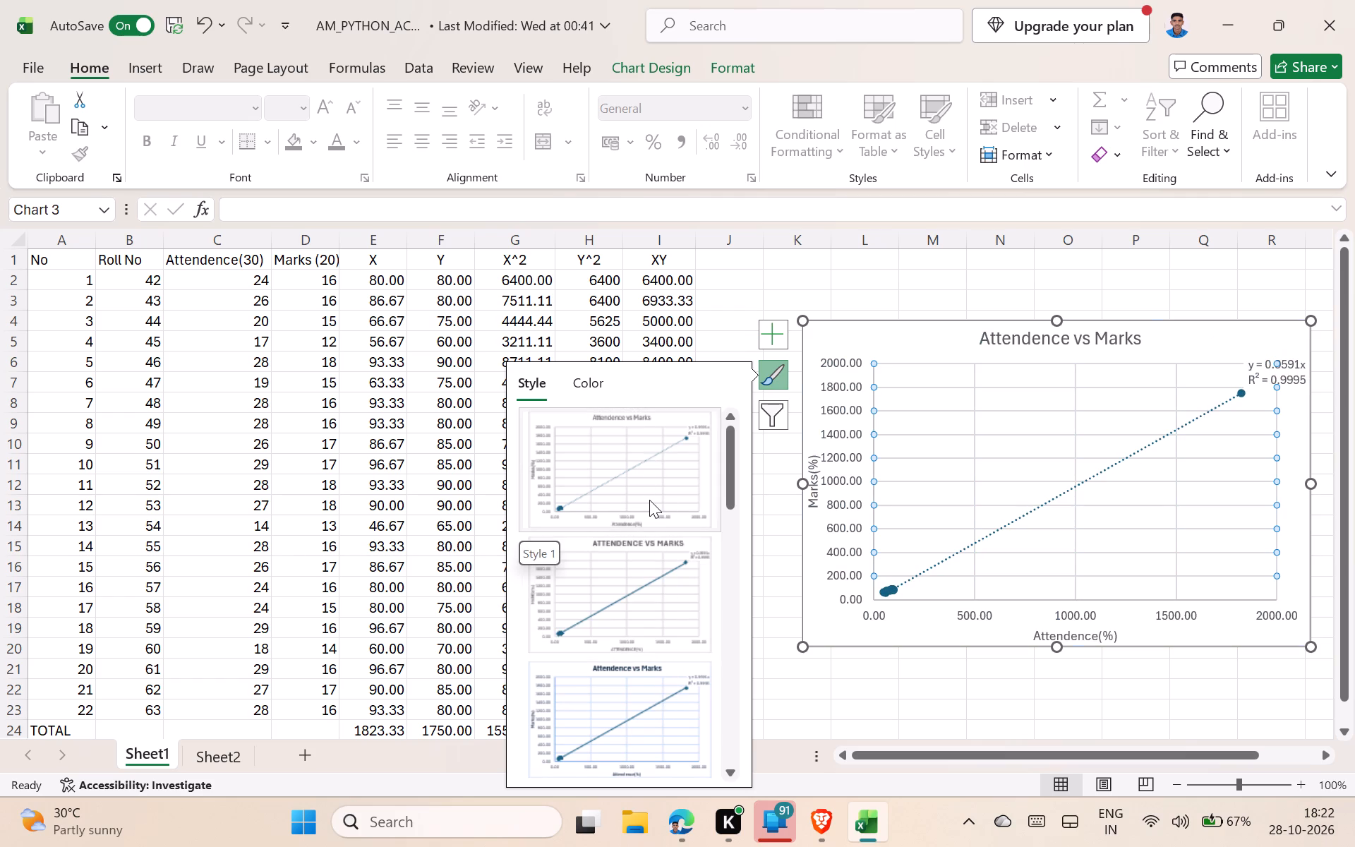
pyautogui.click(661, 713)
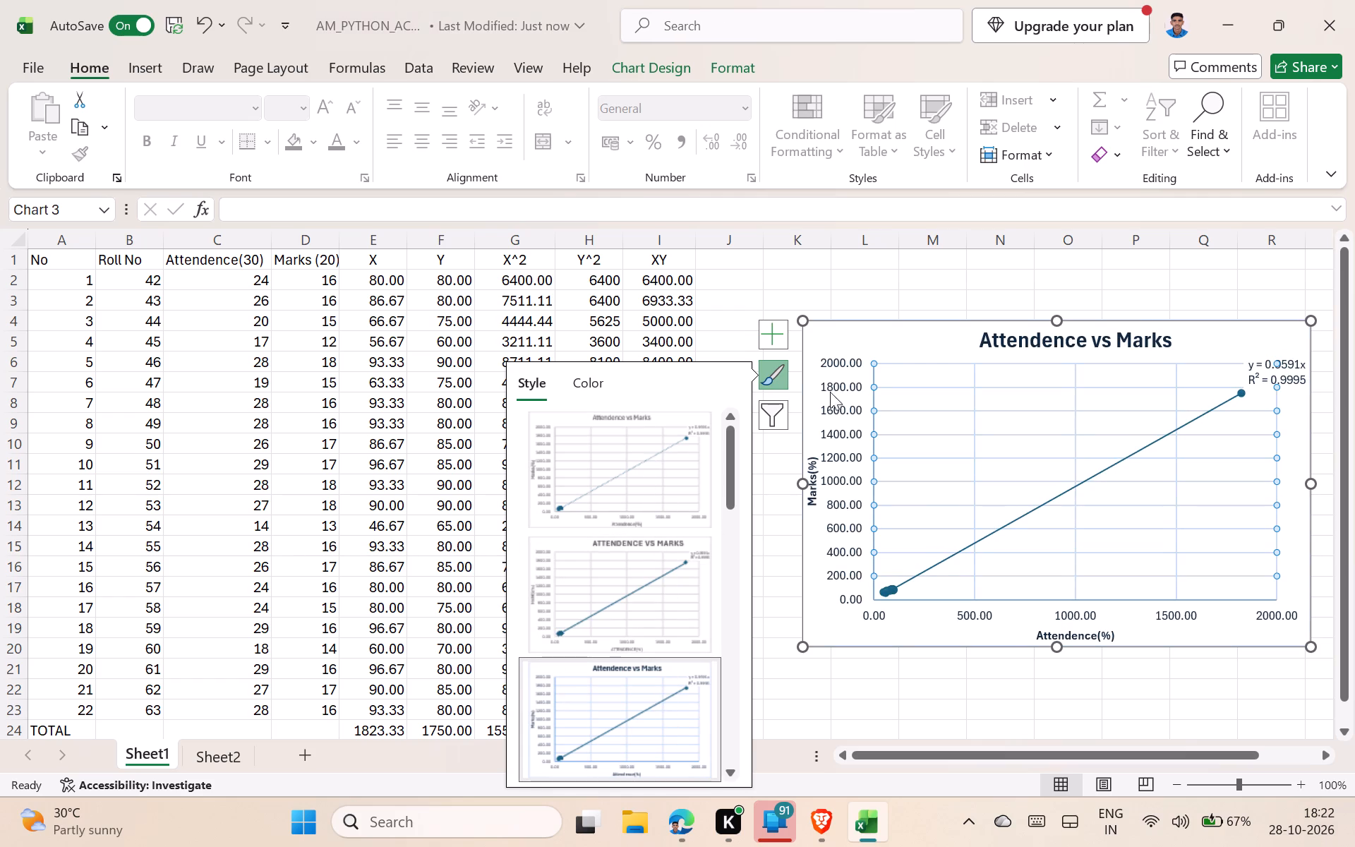
# Add a linear trendline to the Attendence vs Marks chart.
pyautogui.click(605, 386)
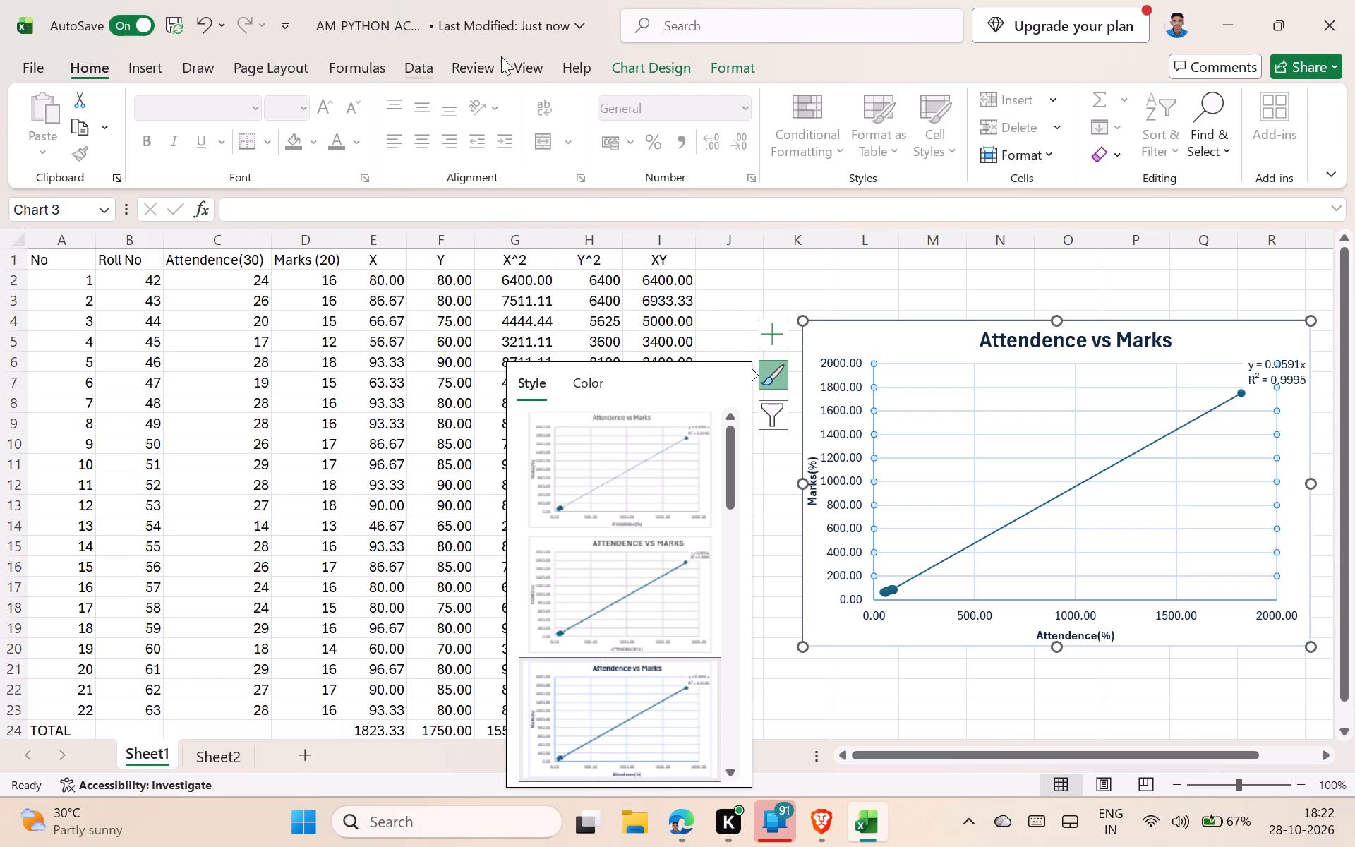
pyautogui.click(630, 64)
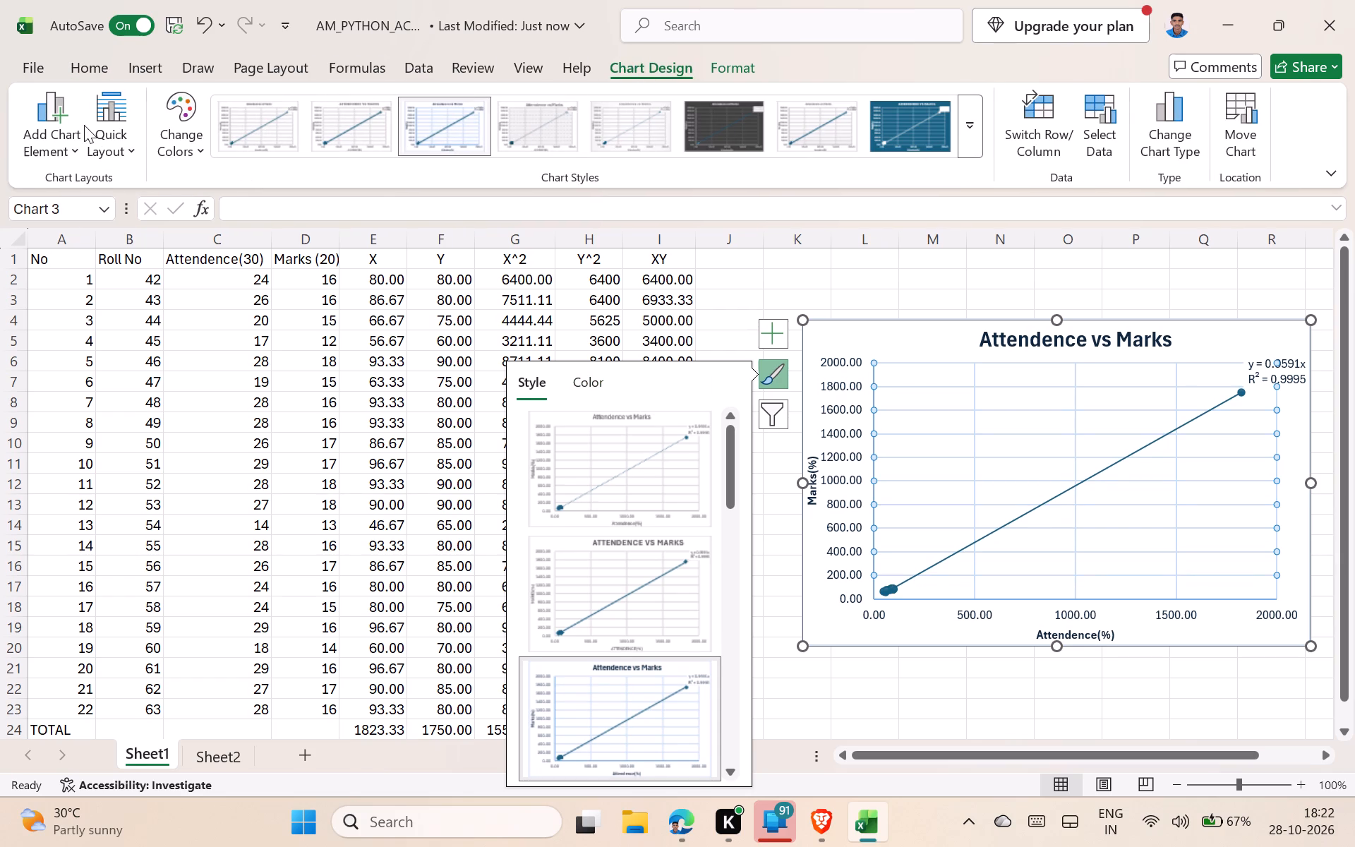
pyautogui.click(60, 140)
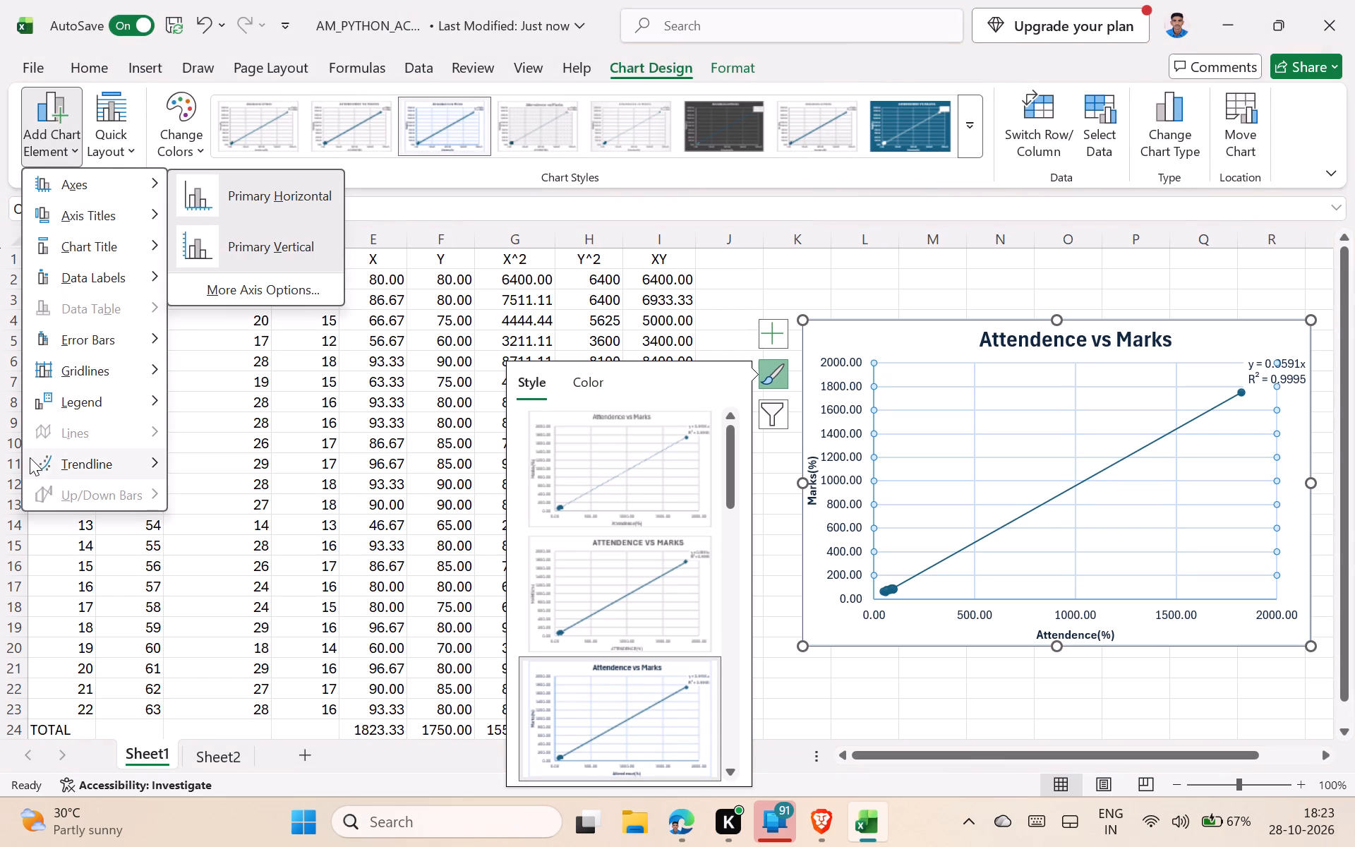
pyautogui.click(47, 459)
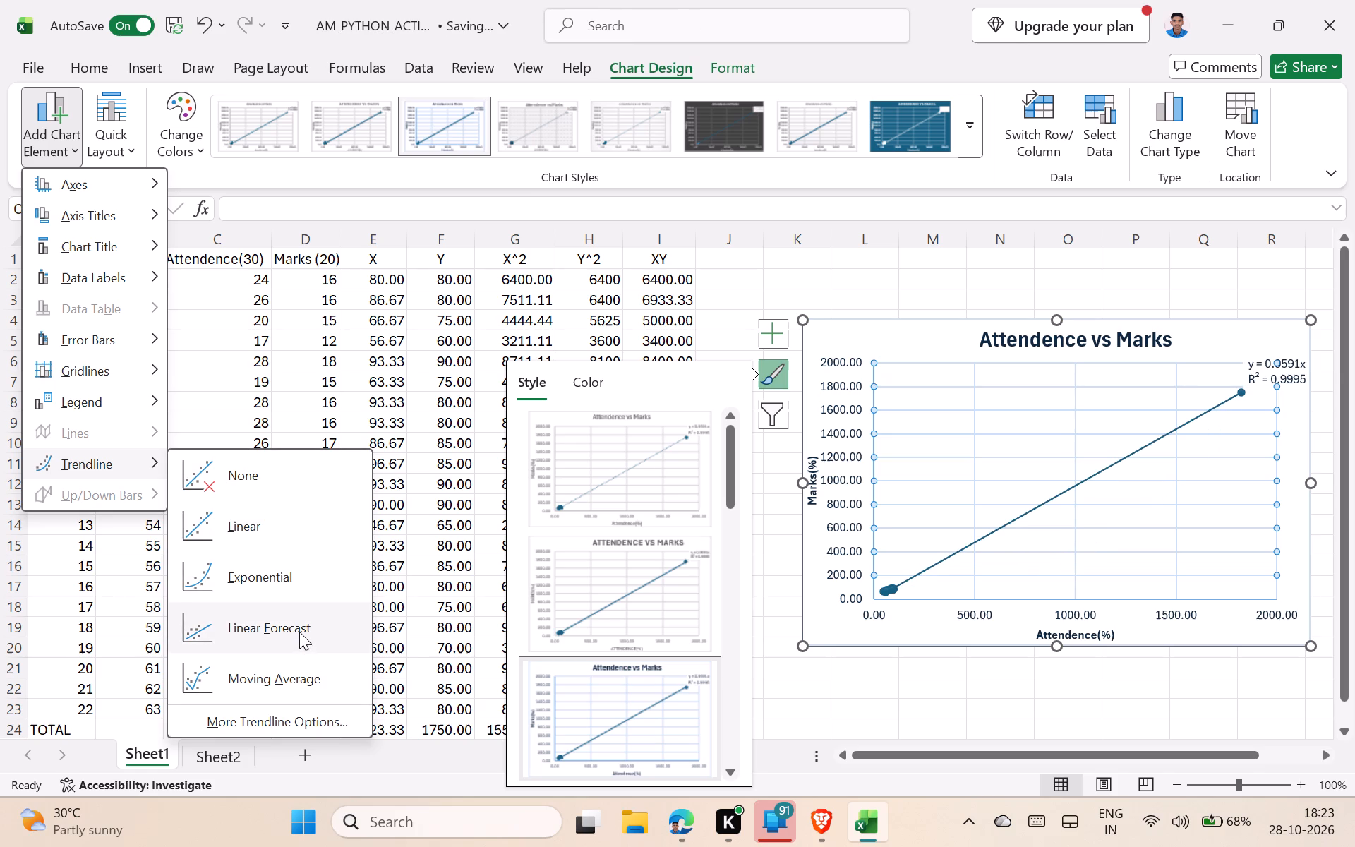
pyautogui.click(284, 513)
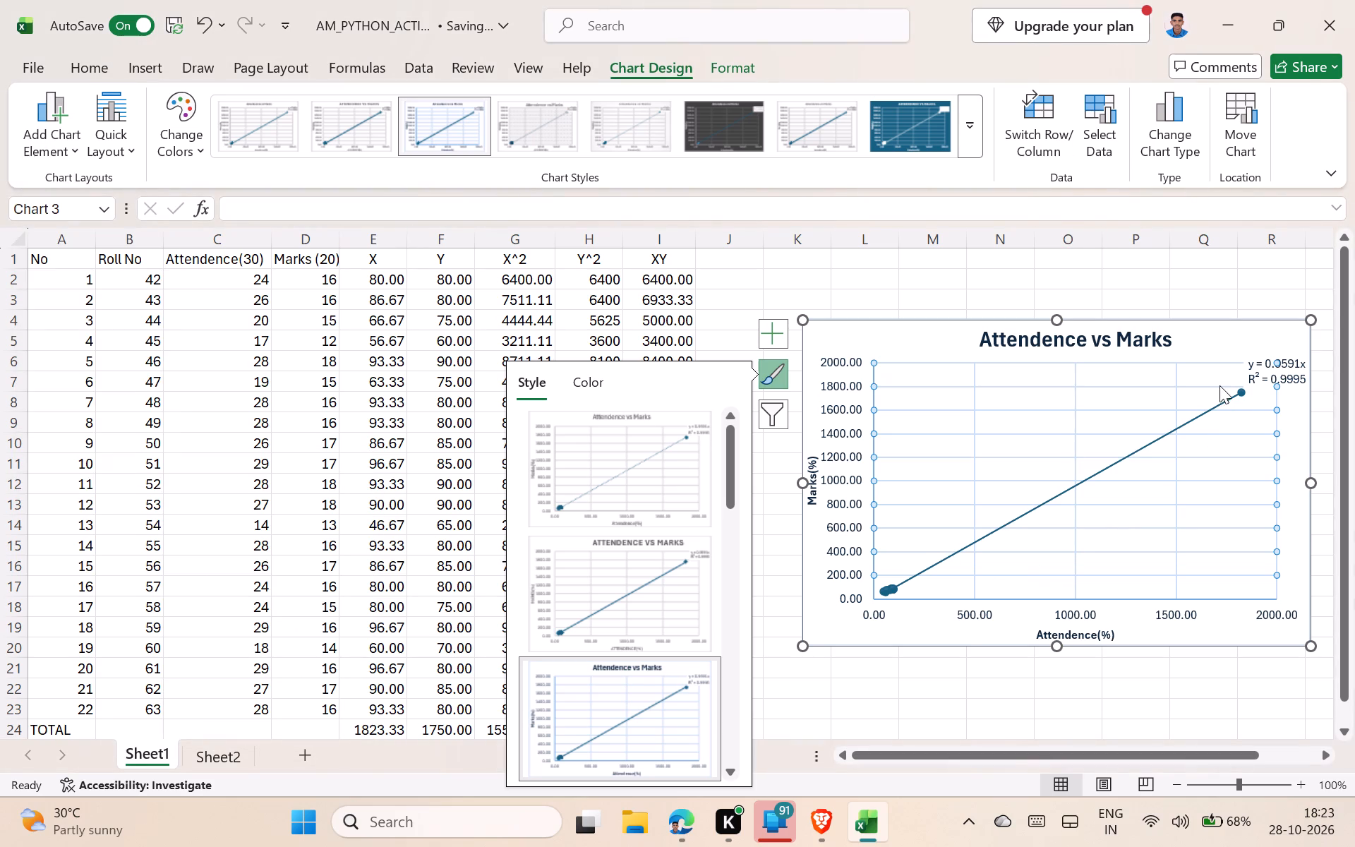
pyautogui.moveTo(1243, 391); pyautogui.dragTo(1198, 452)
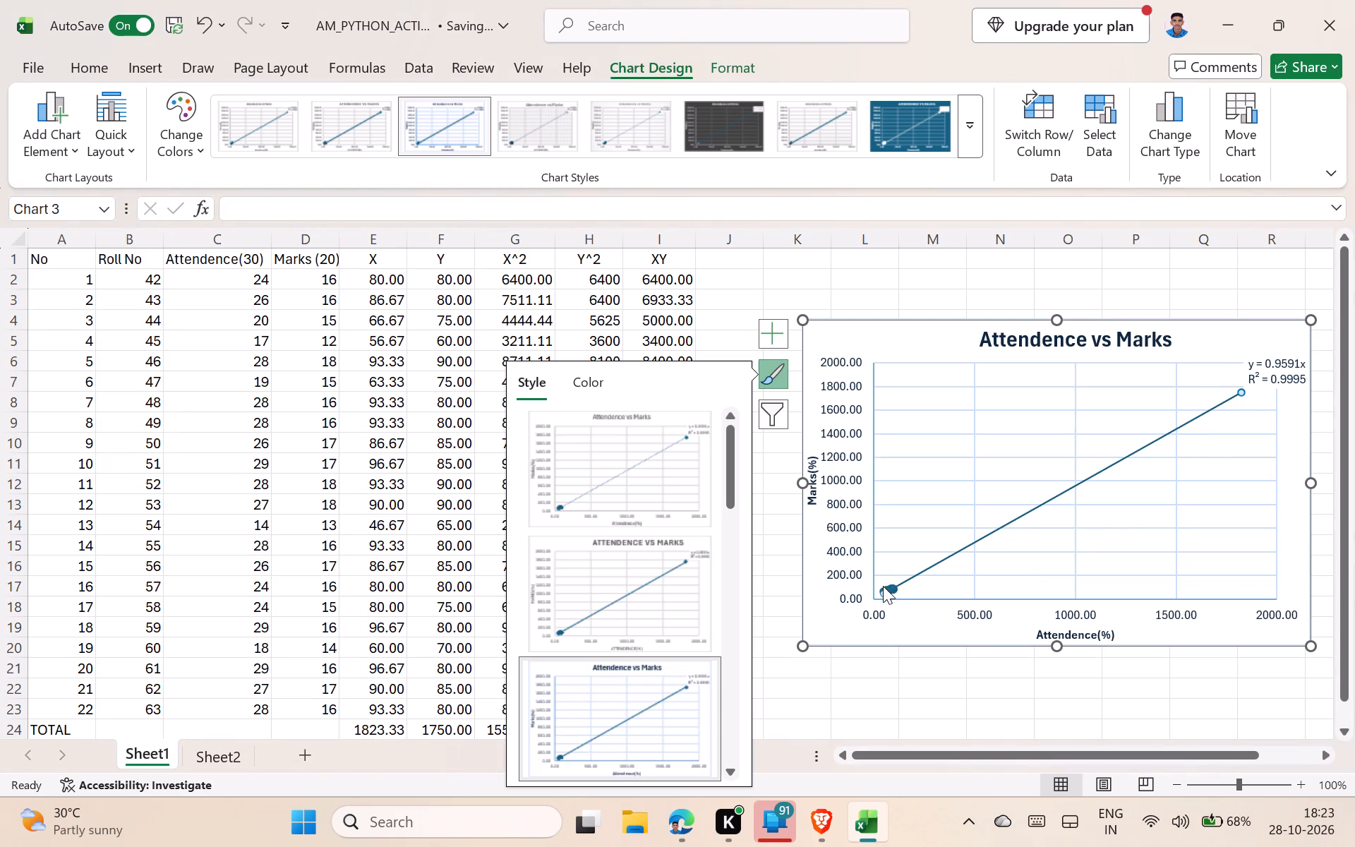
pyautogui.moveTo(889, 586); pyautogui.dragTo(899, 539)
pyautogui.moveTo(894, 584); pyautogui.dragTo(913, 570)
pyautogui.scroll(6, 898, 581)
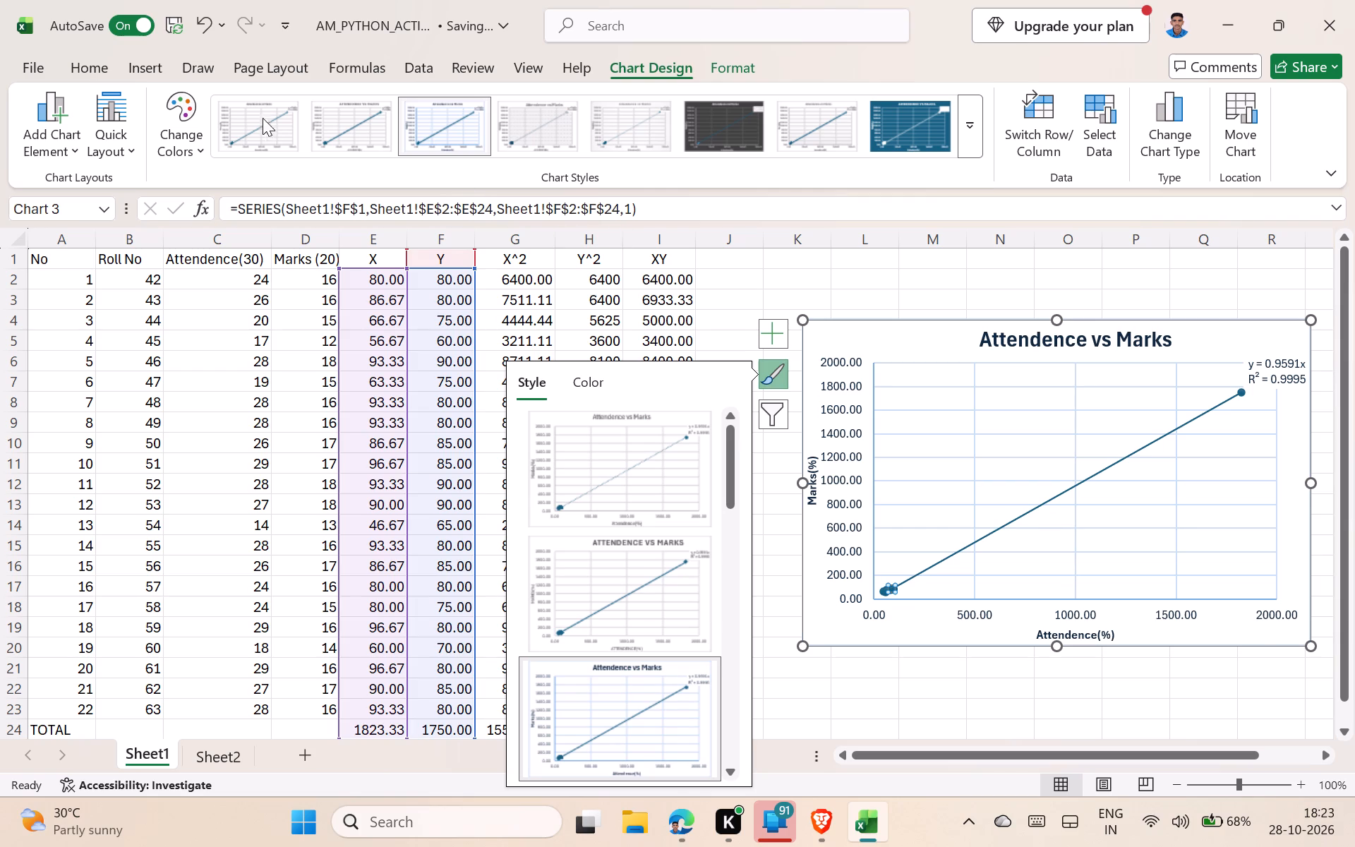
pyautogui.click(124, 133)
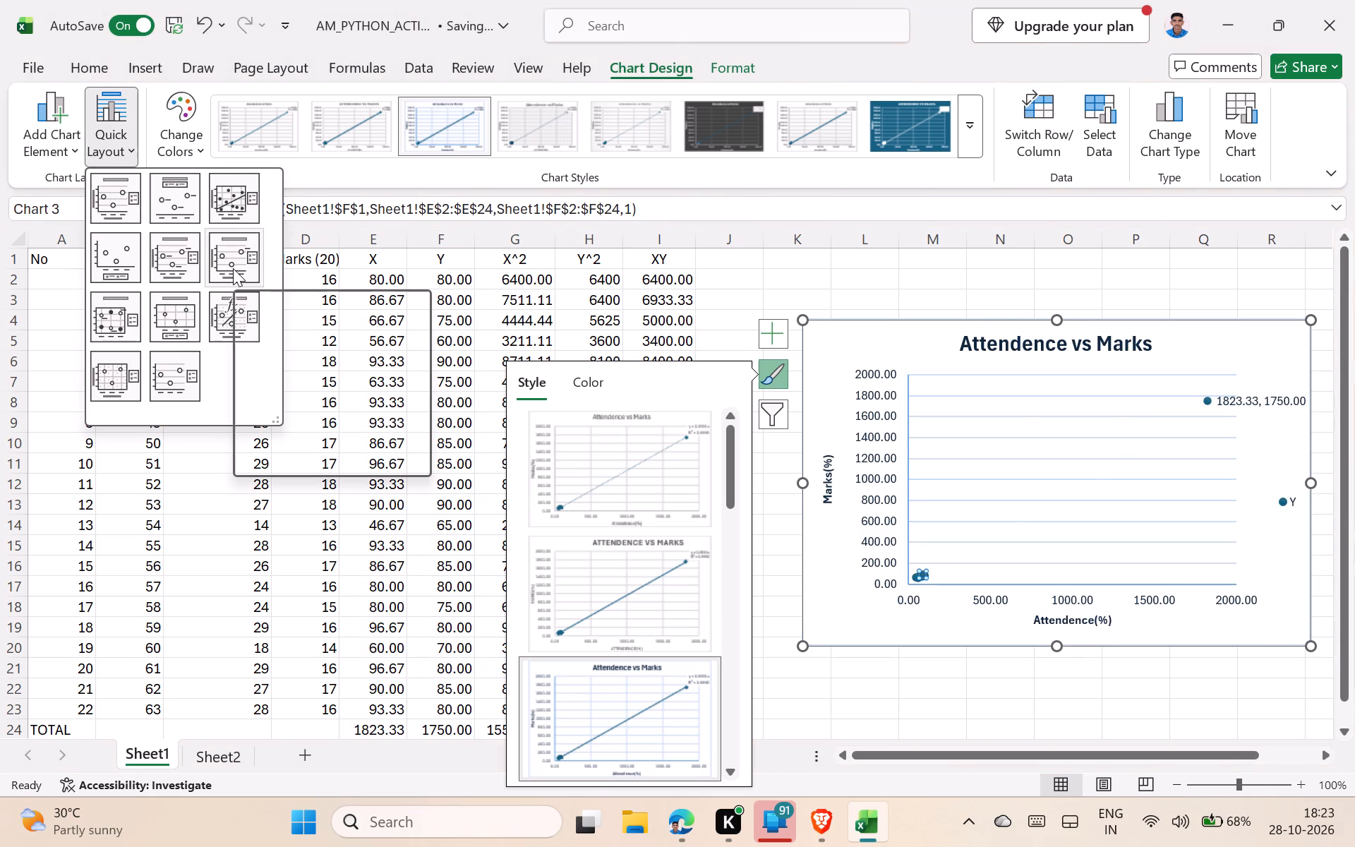
# Change the Attendence vs Marks chart type to Line, using the first plain line variant.
pyautogui.click(1171, 136)
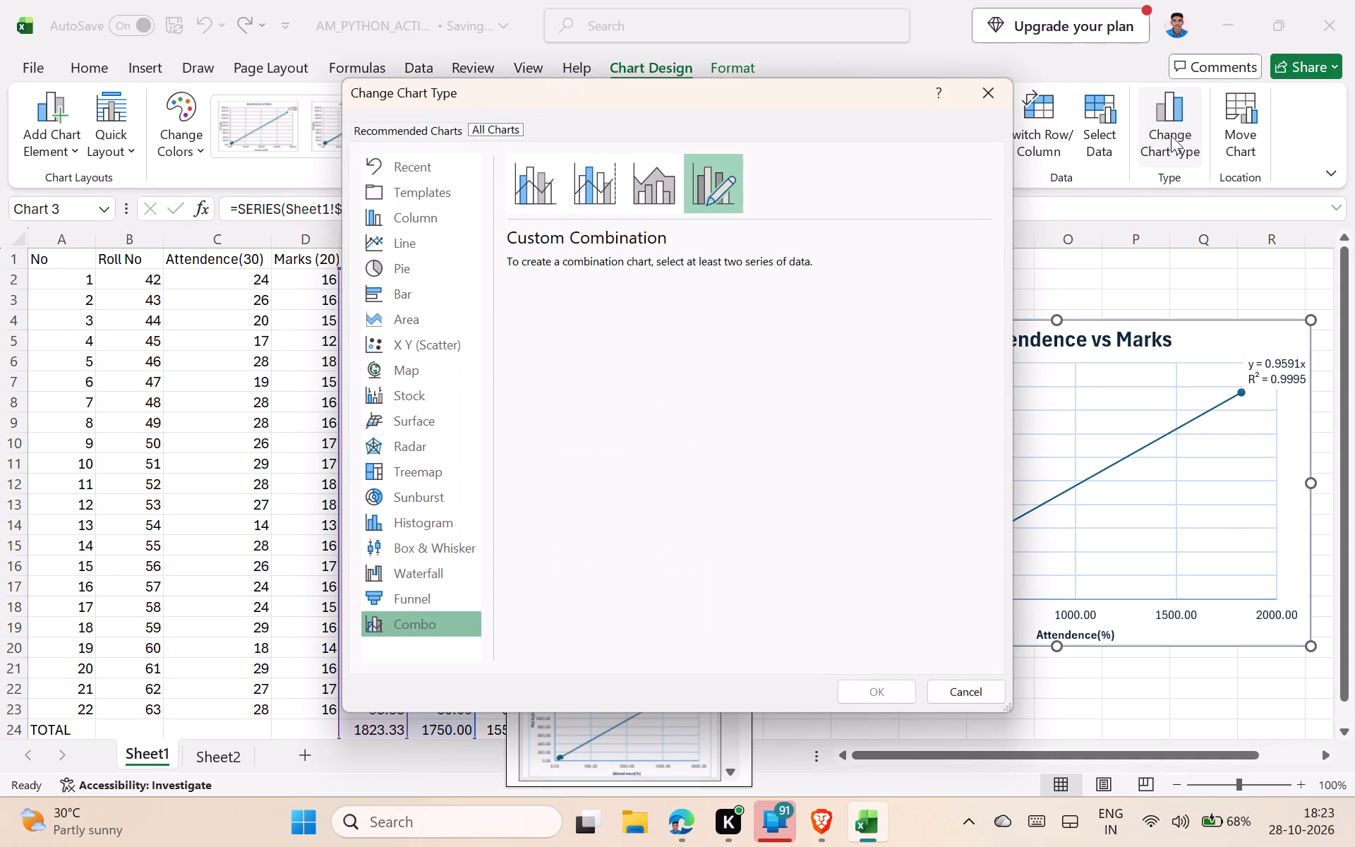
pyautogui.click(469, 203)
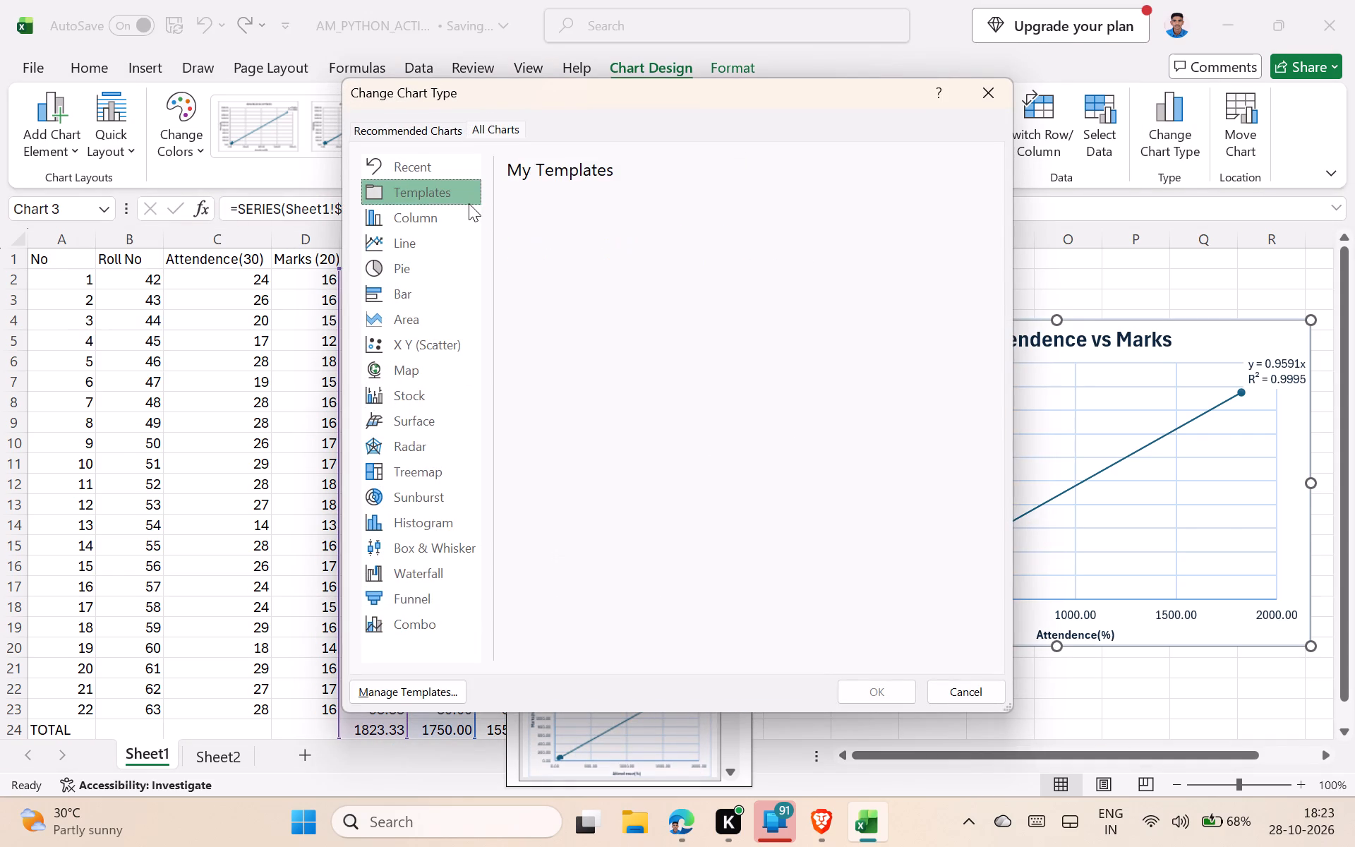
pyautogui.click(449, 216)
pyautogui.click(438, 239)
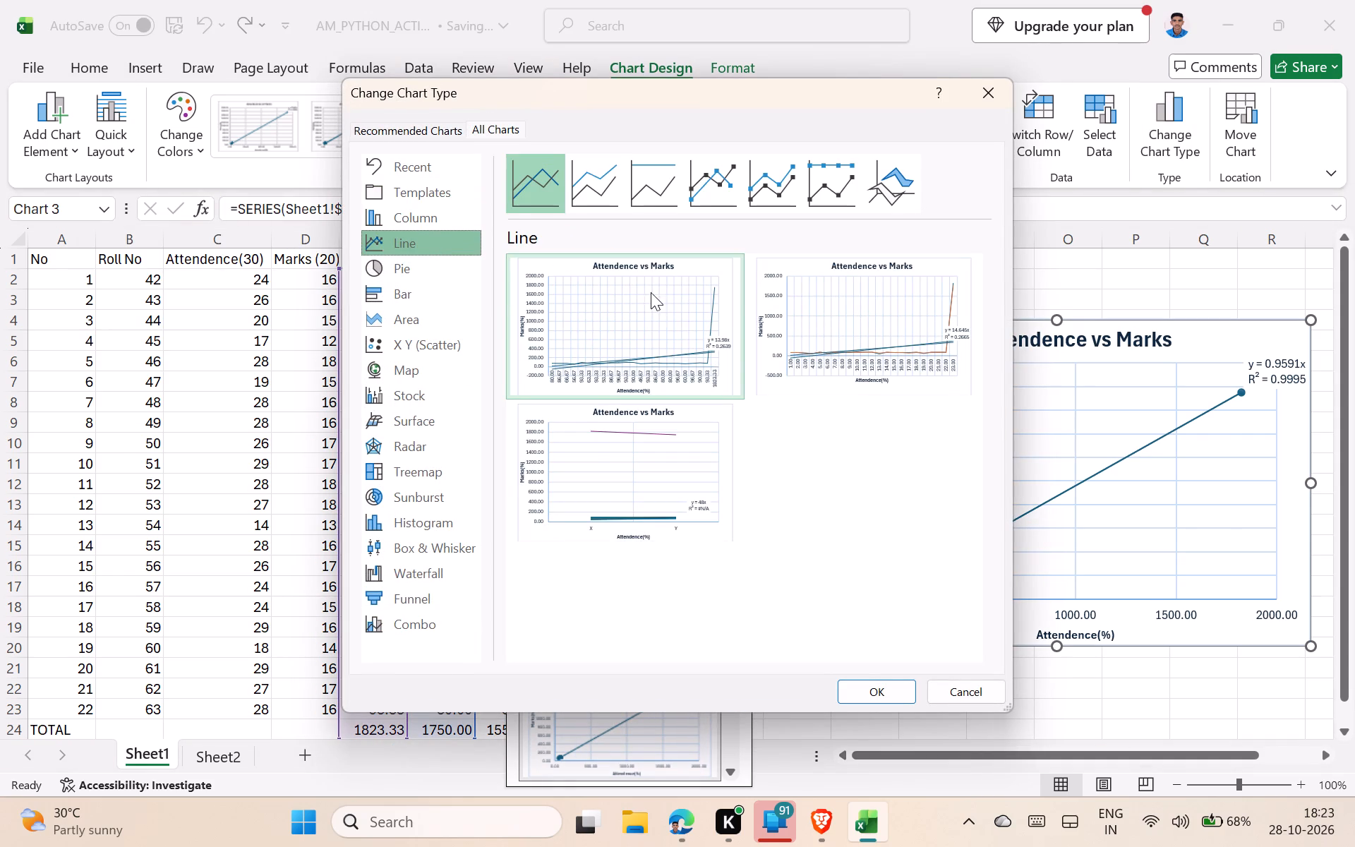
pyautogui.click(651, 316)
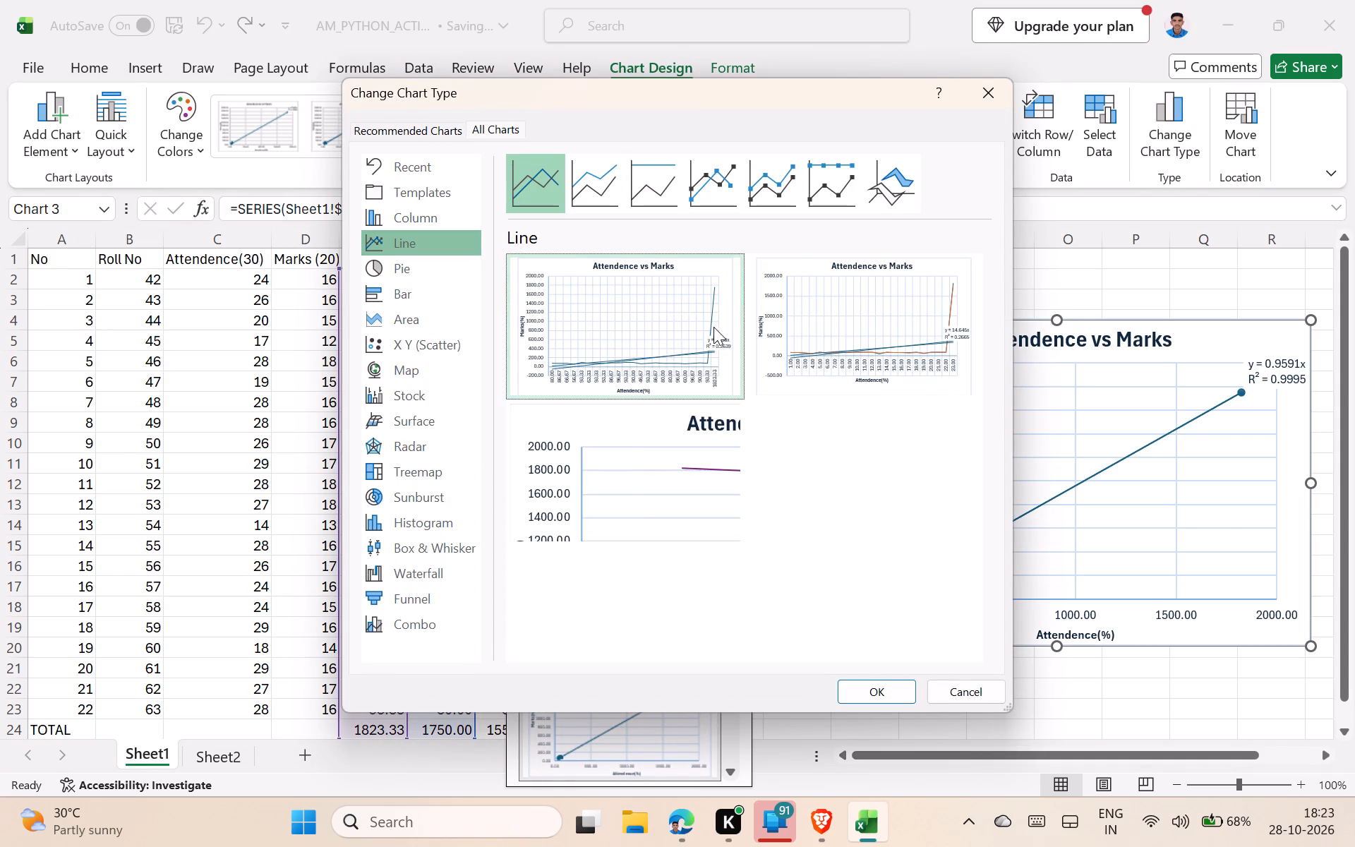
pyautogui.click(630, 310)
pyautogui.click(856, 680)
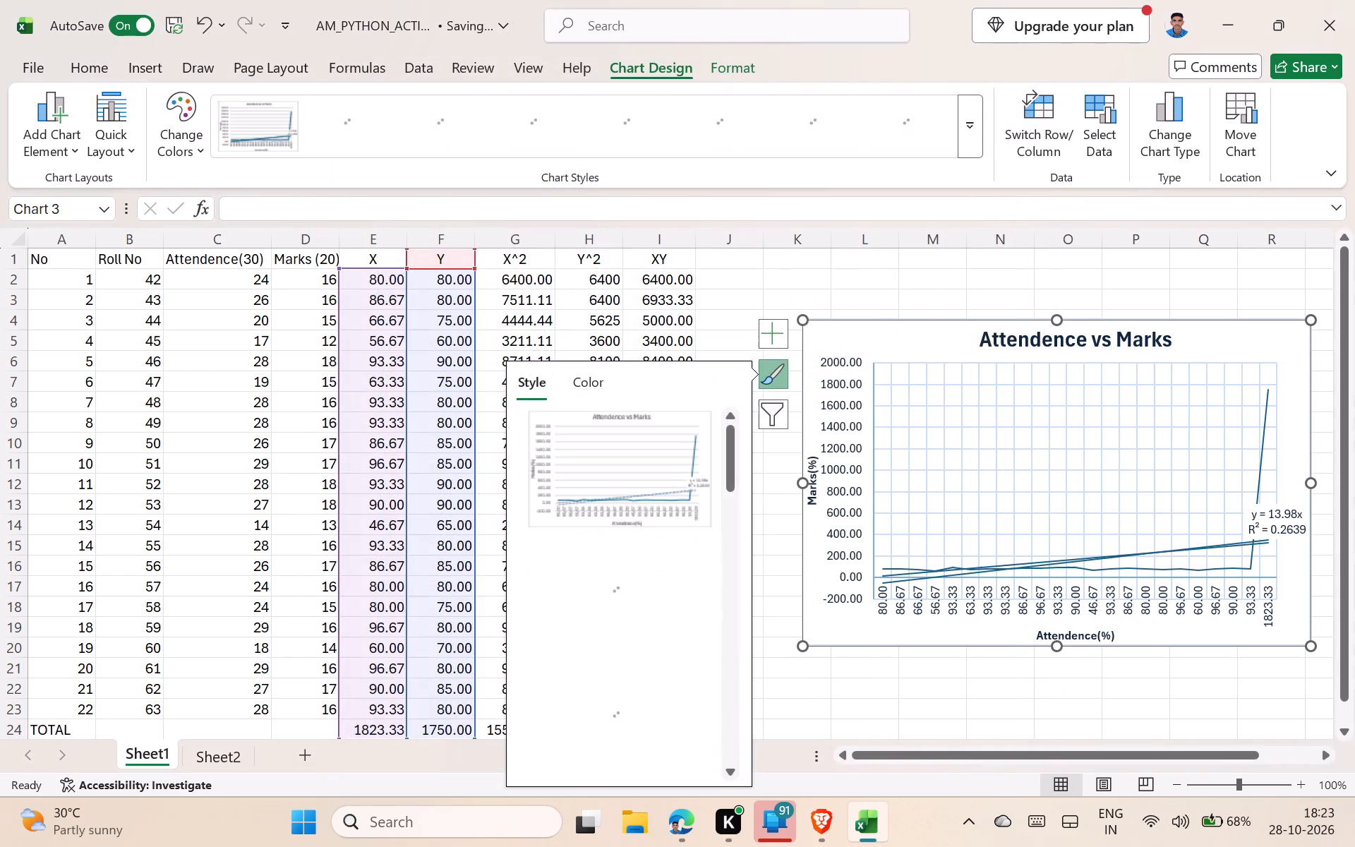
pyautogui.scroll(-2, 980, 448)
pyautogui.scroll(2, 980, 447)
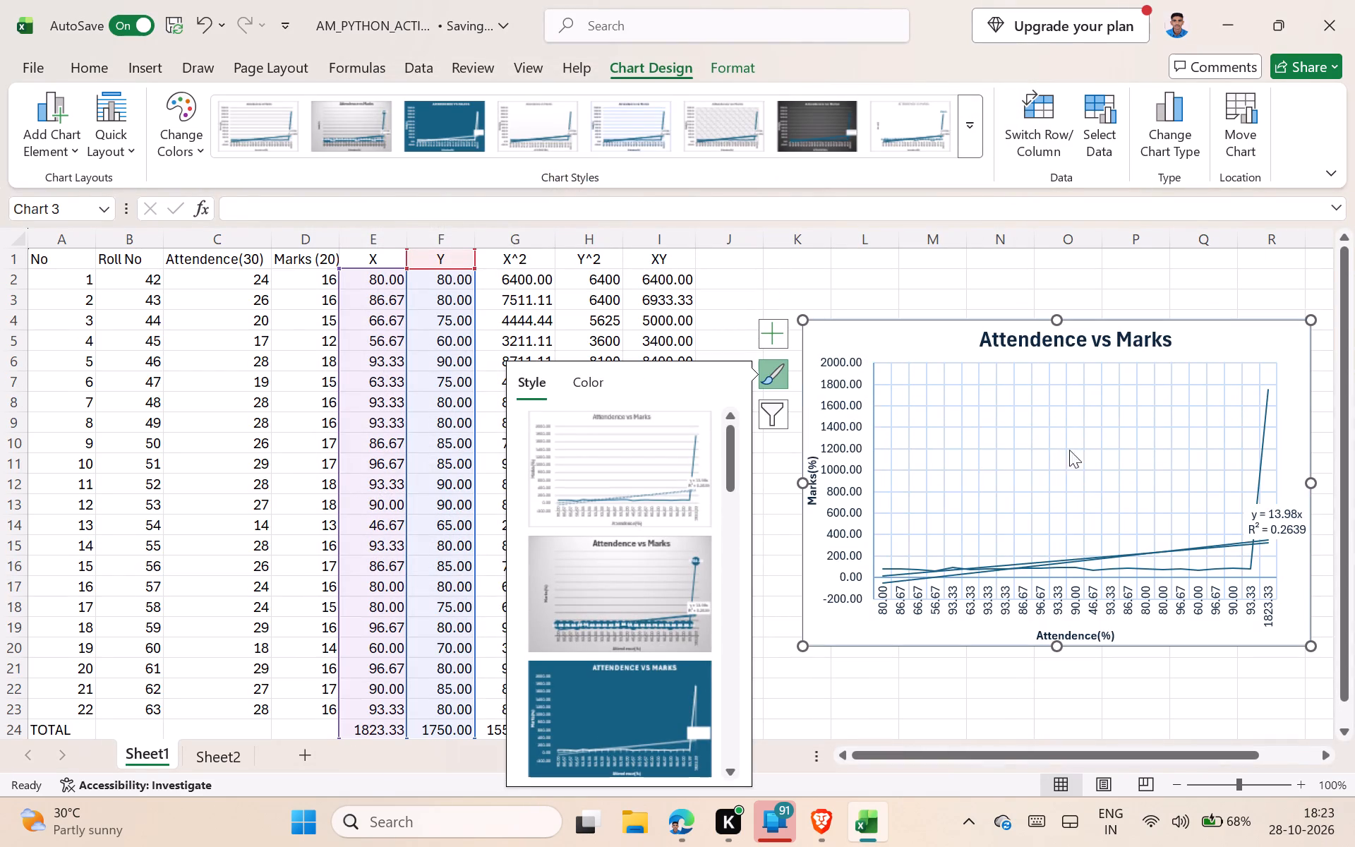
# Compare the line subtypes, Clustered Column and Scatter previews for the Attendence vs Marks chart, and reapply the plain Line type.
pyautogui.click(1155, 143)
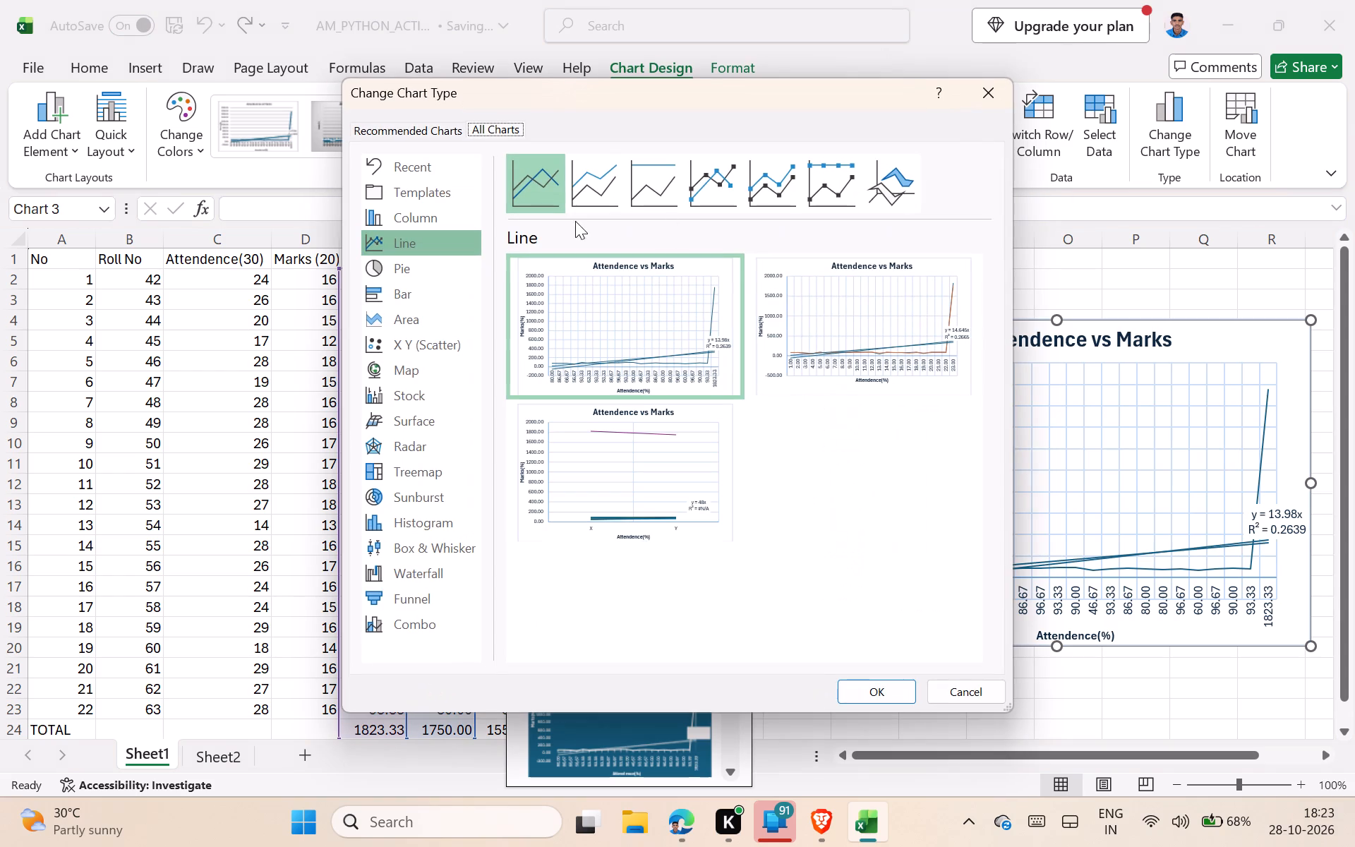
pyautogui.click(589, 182)
pyautogui.click(634, 179)
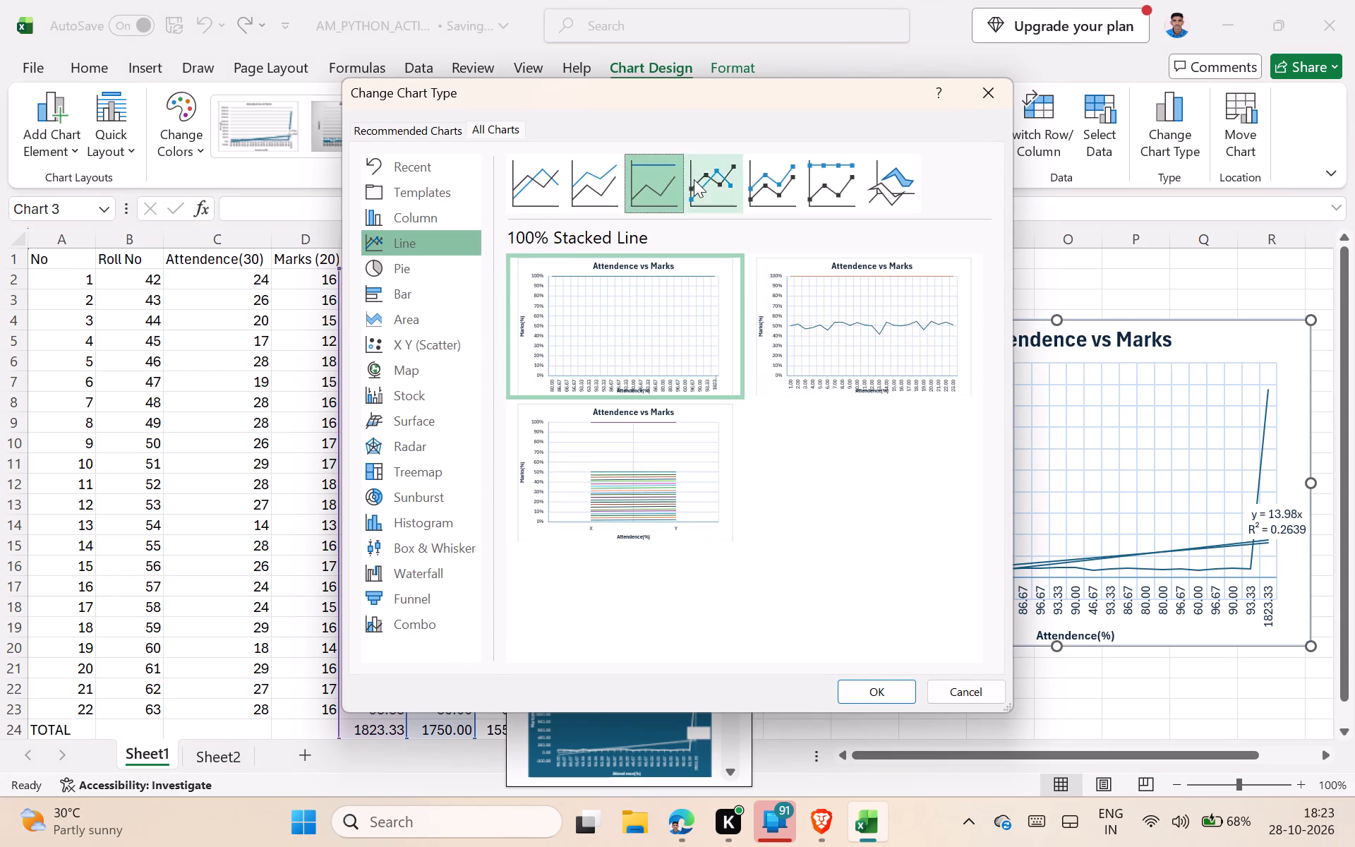
pyautogui.click(694, 179)
pyautogui.click(785, 181)
pyautogui.click(848, 179)
pyautogui.click(894, 176)
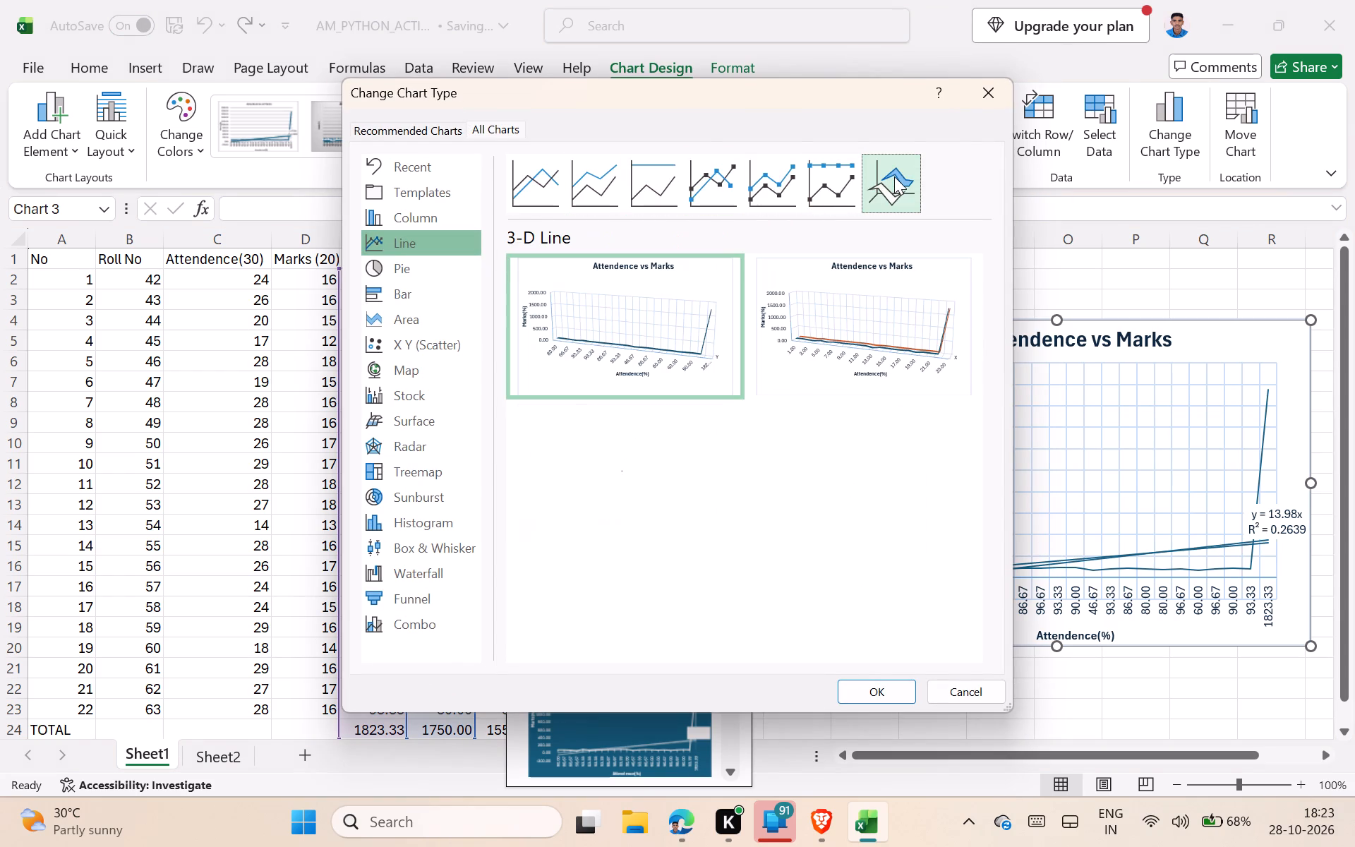
pyautogui.click(570, 166)
pyautogui.click(448, 190)
pyautogui.click(428, 223)
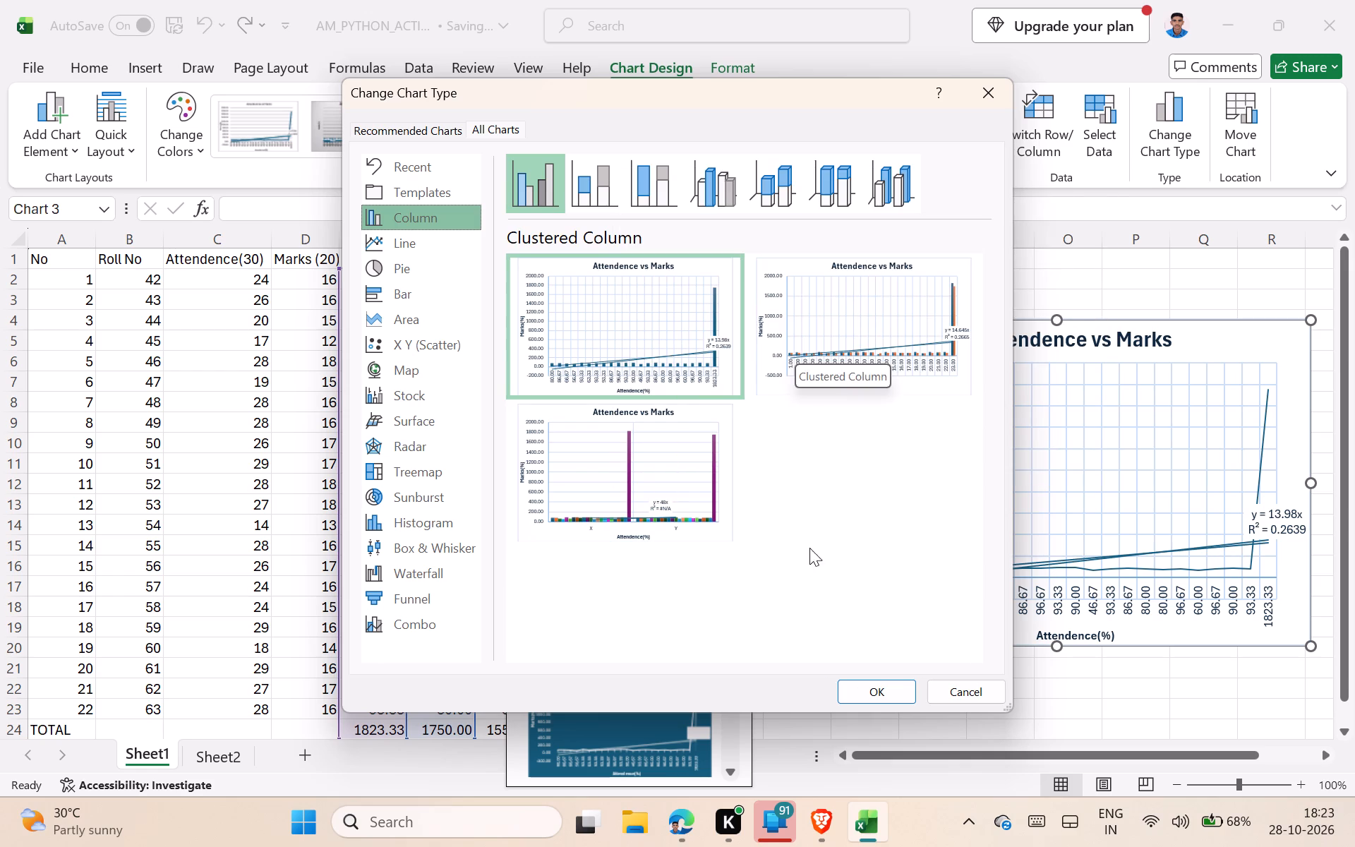
pyautogui.click(452, 351)
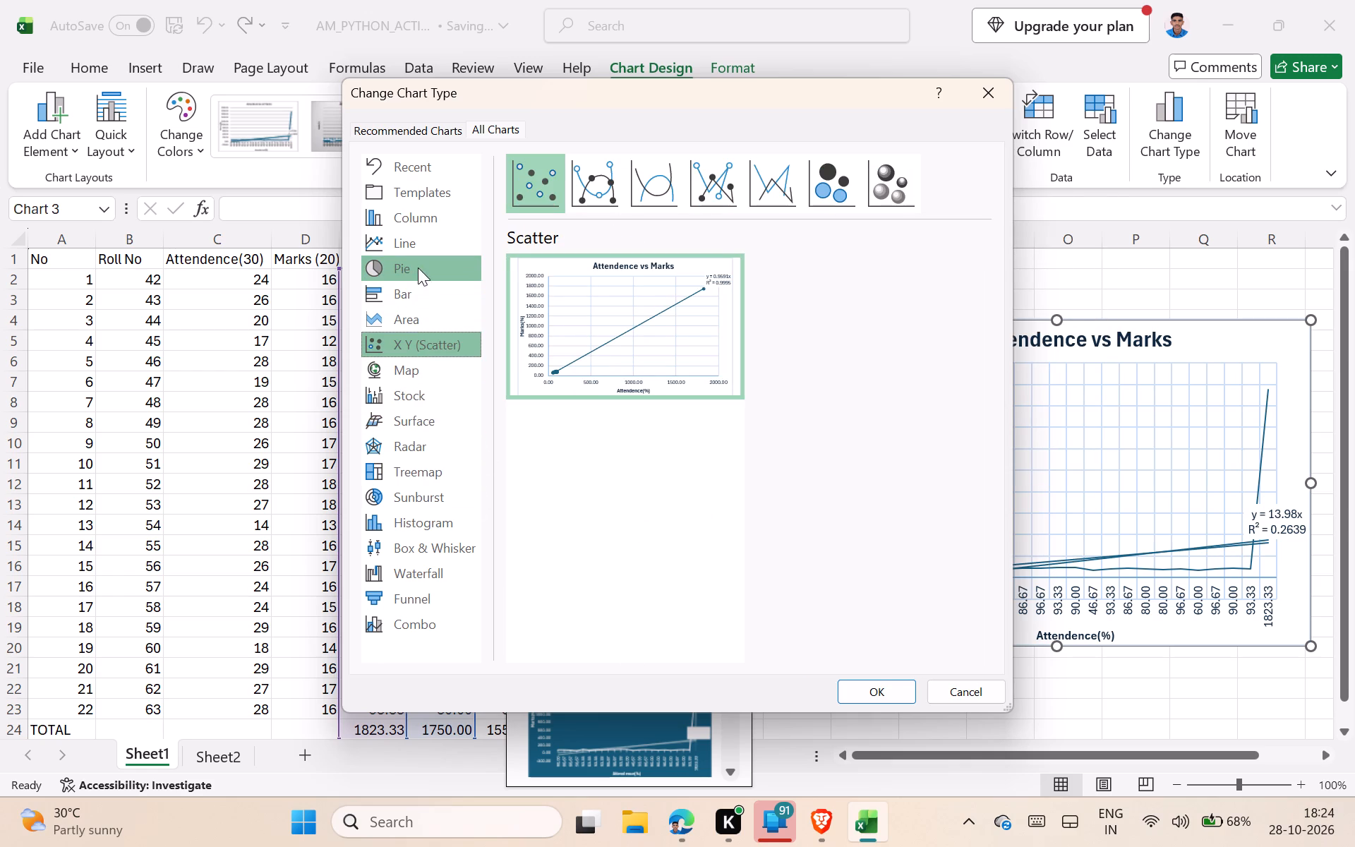
pyautogui.click(417, 245)
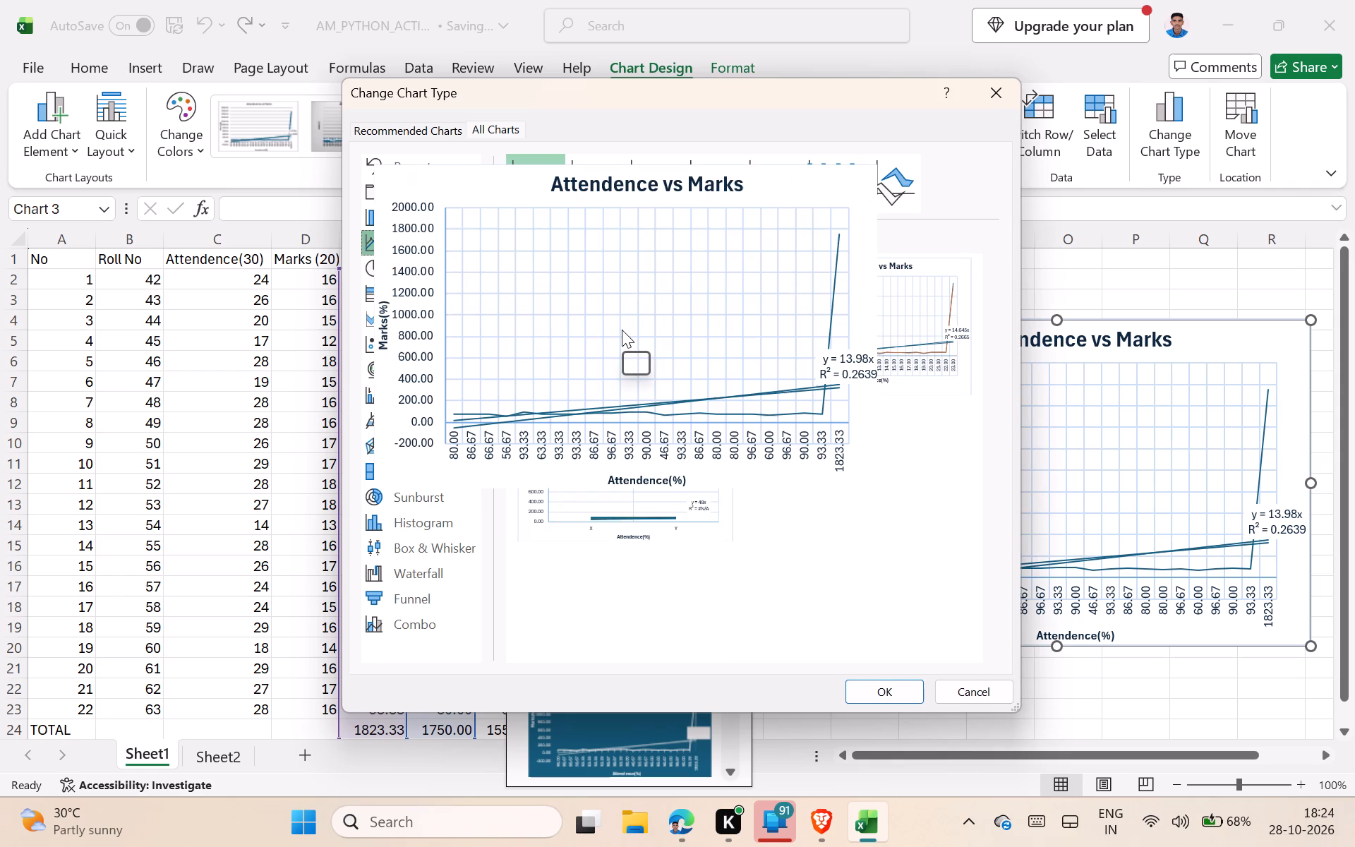
pyautogui.click(622, 330)
pyautogui.click(885, 694)
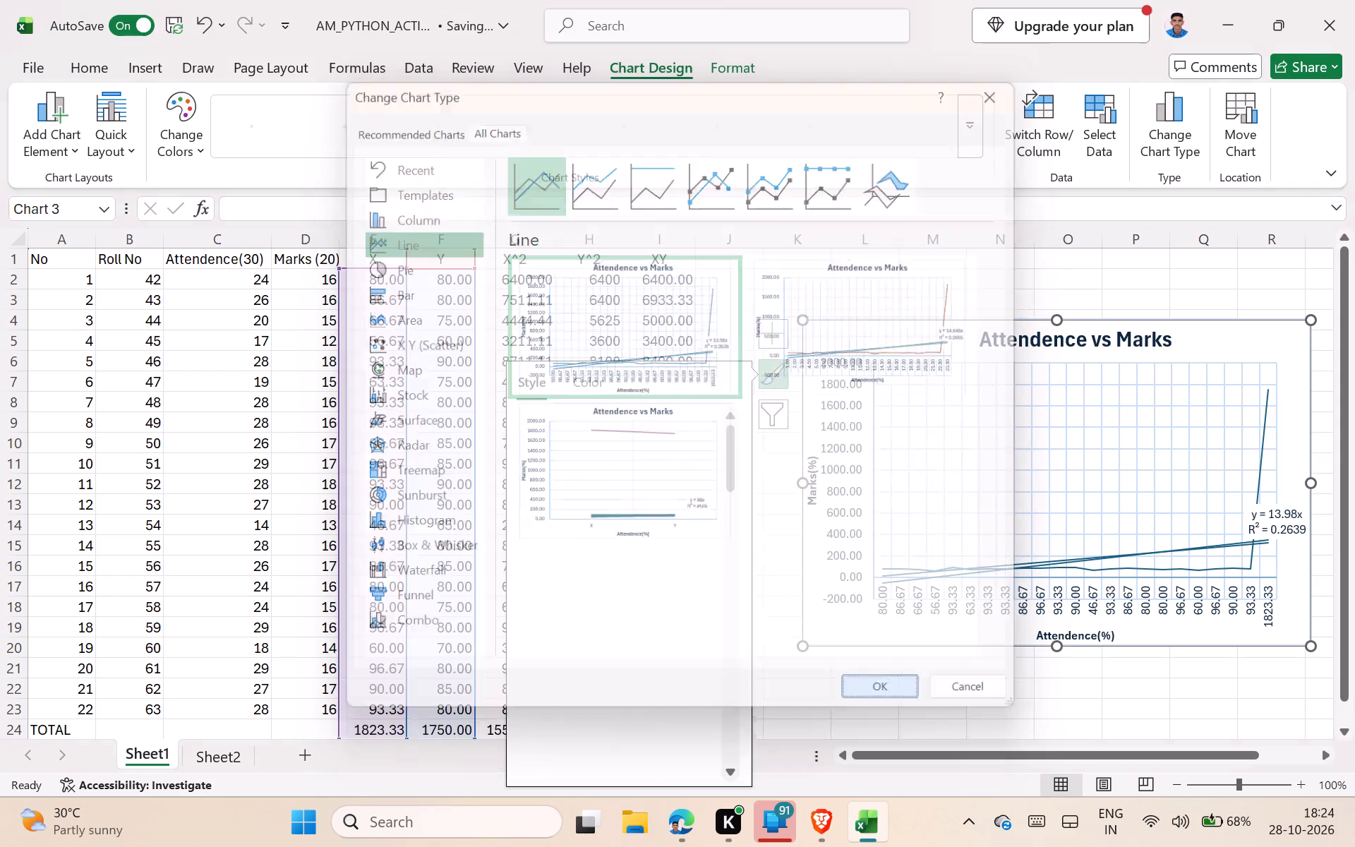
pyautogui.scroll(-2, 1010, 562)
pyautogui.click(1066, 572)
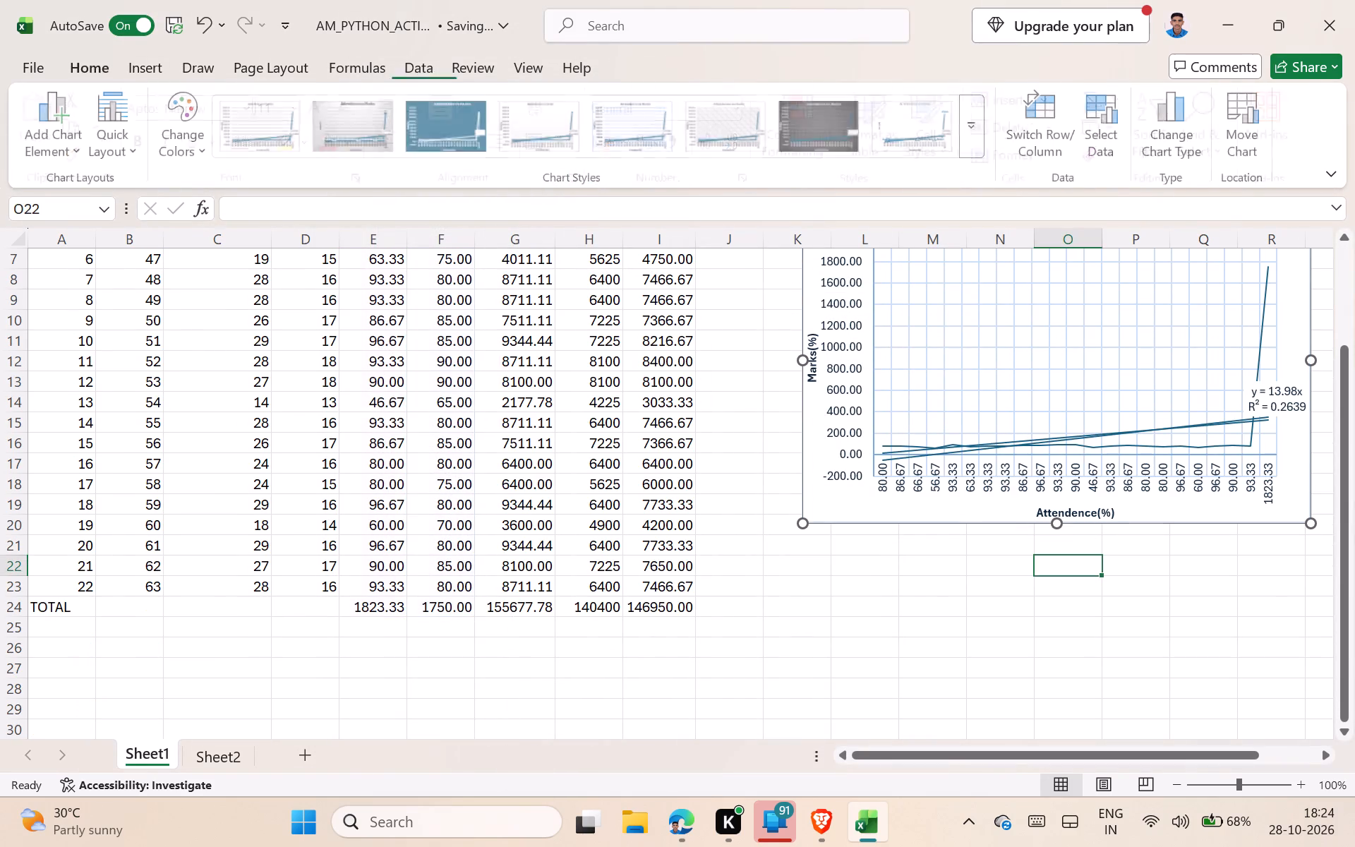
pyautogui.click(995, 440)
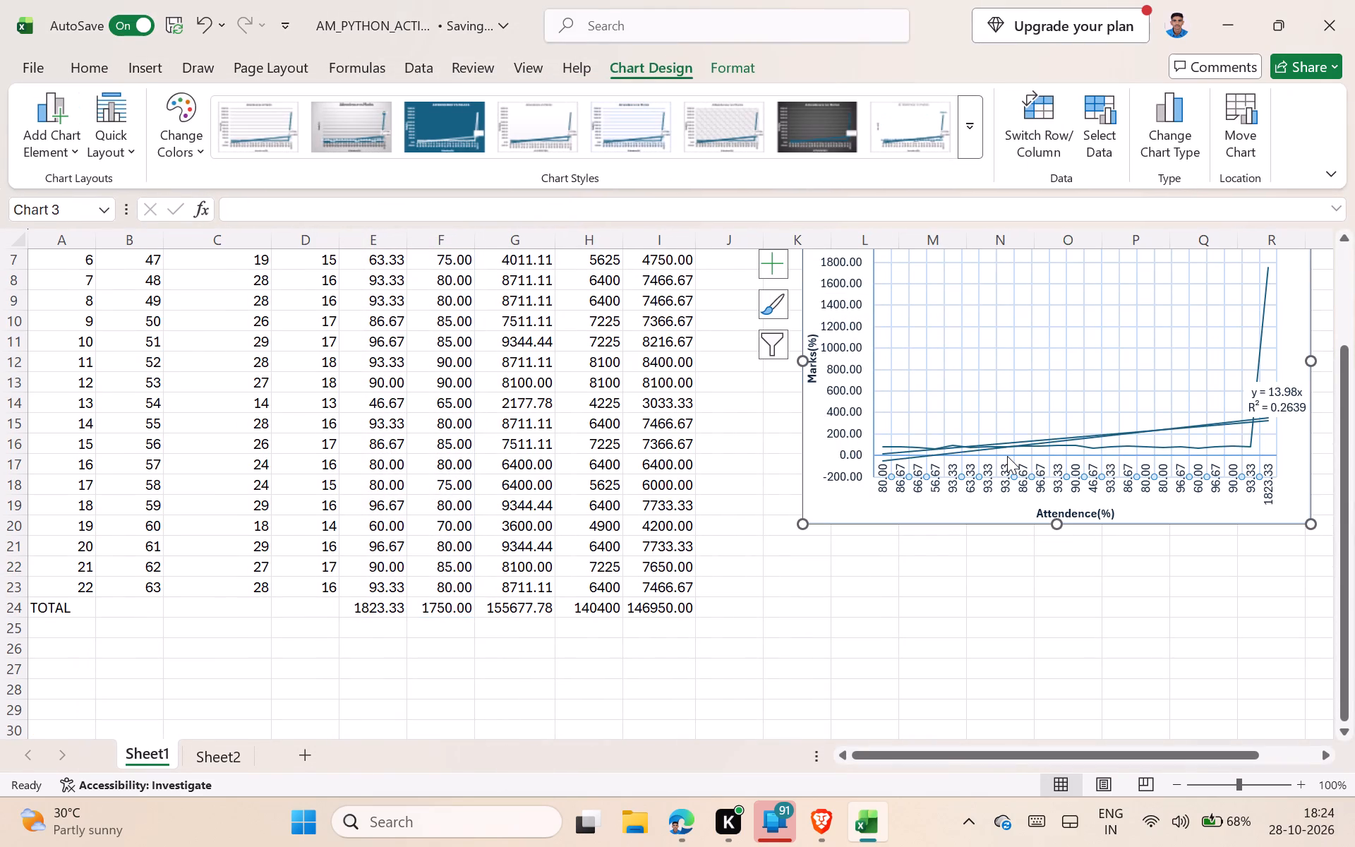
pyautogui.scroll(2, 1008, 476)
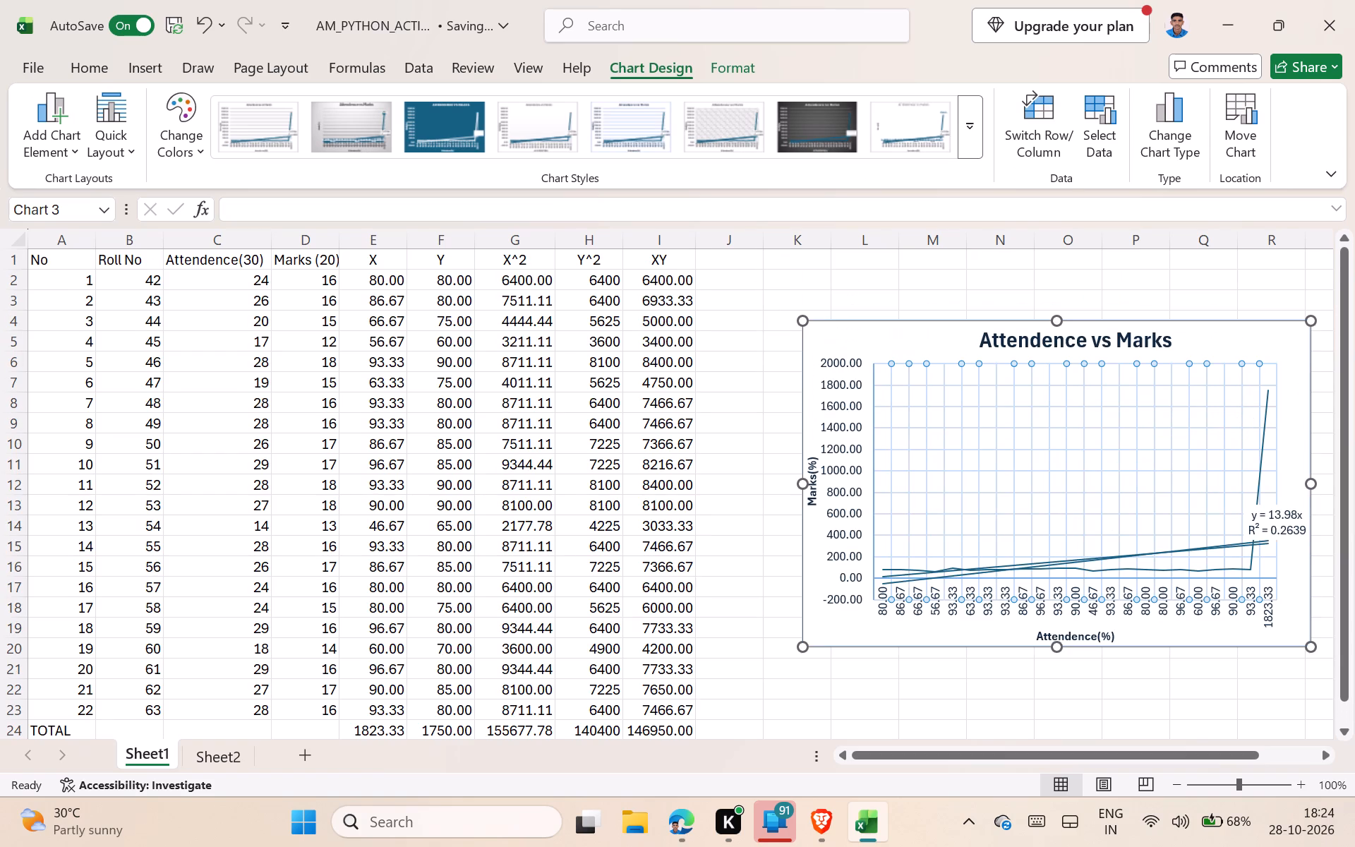
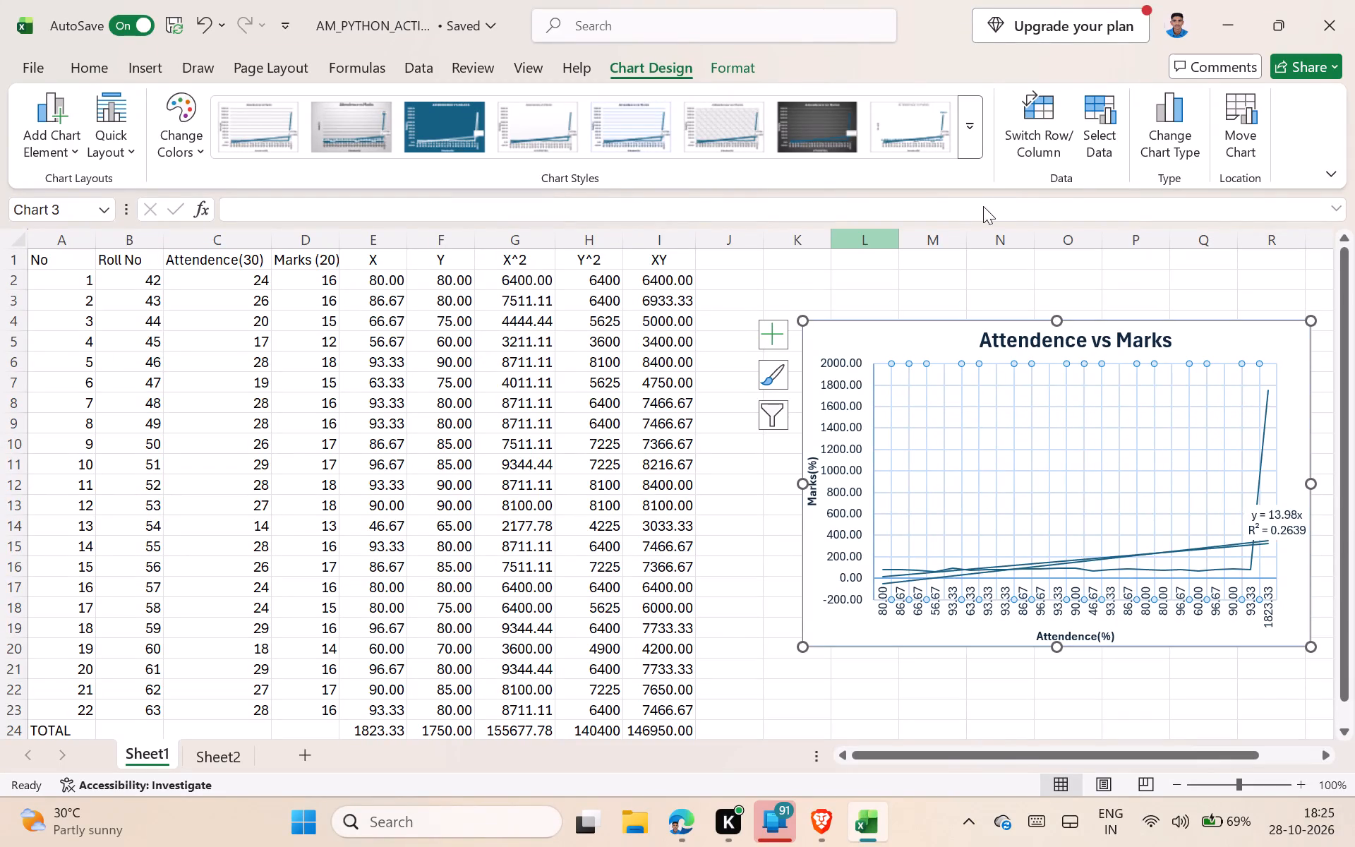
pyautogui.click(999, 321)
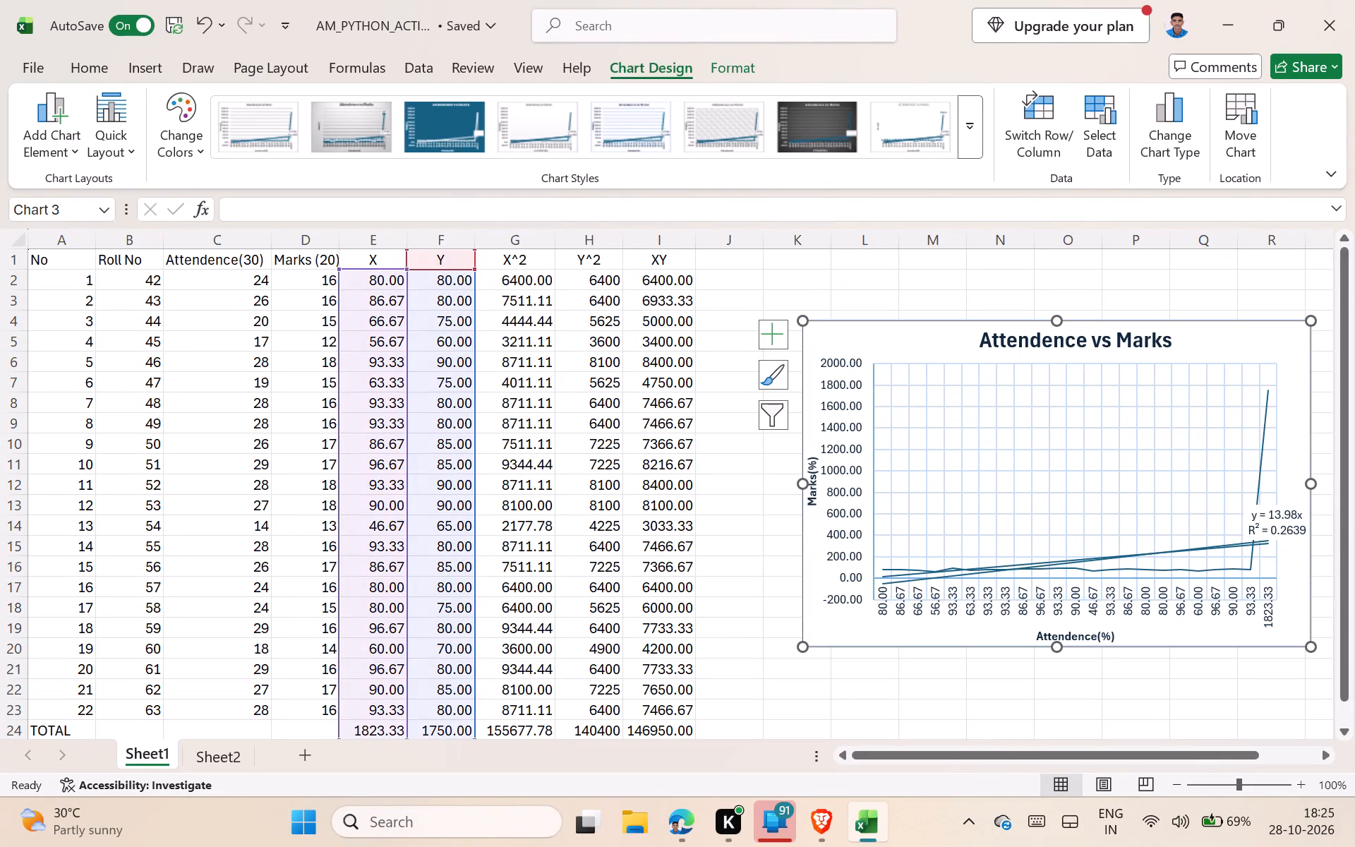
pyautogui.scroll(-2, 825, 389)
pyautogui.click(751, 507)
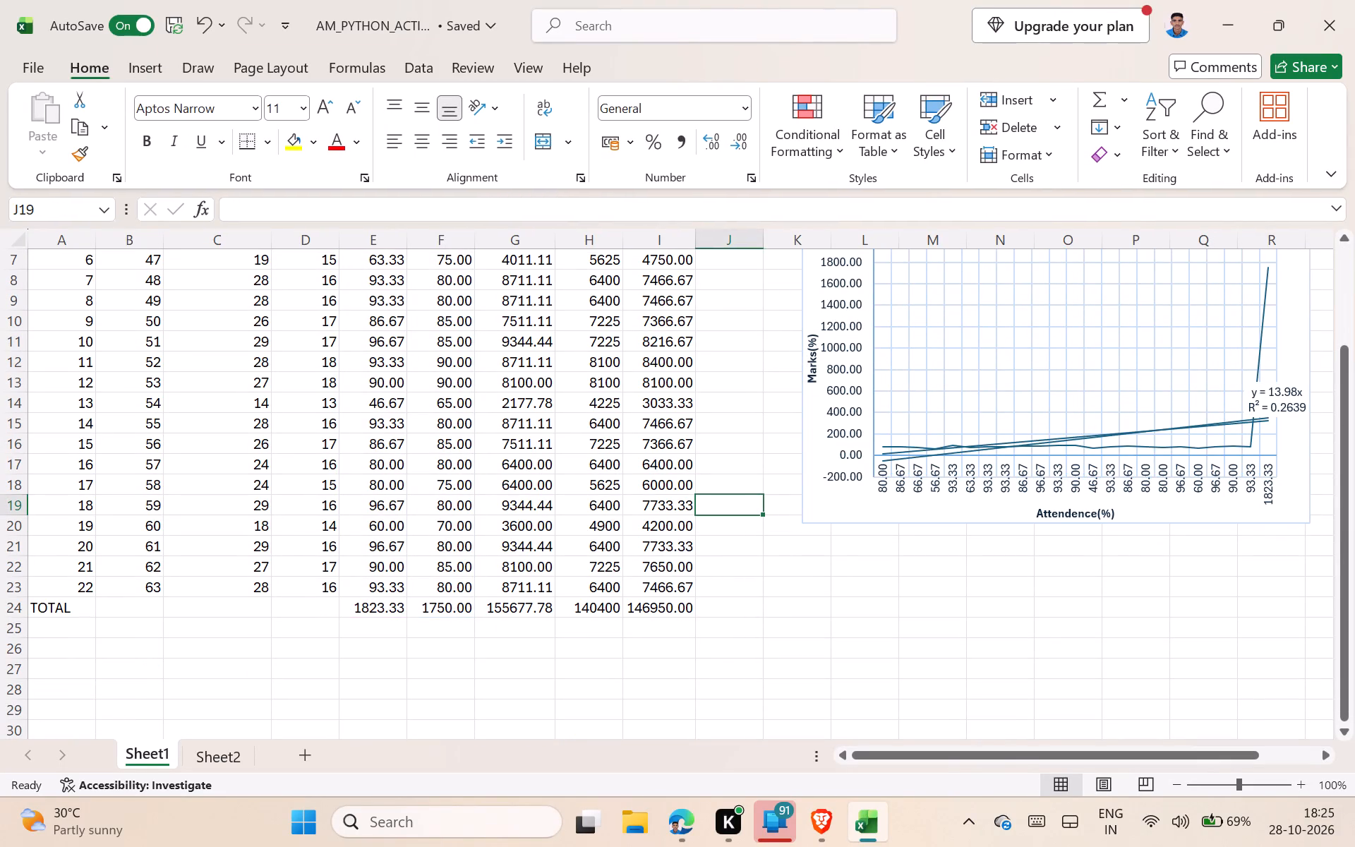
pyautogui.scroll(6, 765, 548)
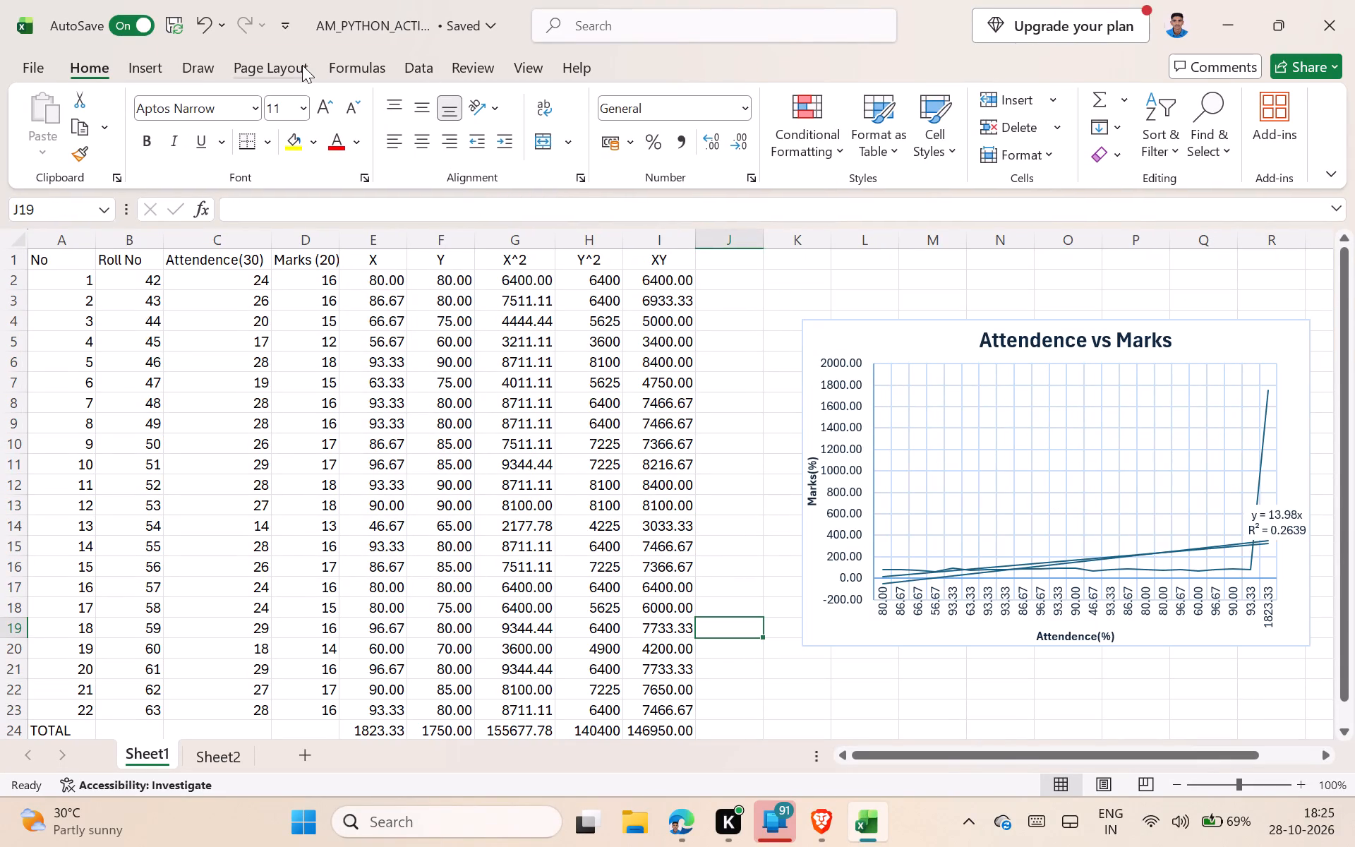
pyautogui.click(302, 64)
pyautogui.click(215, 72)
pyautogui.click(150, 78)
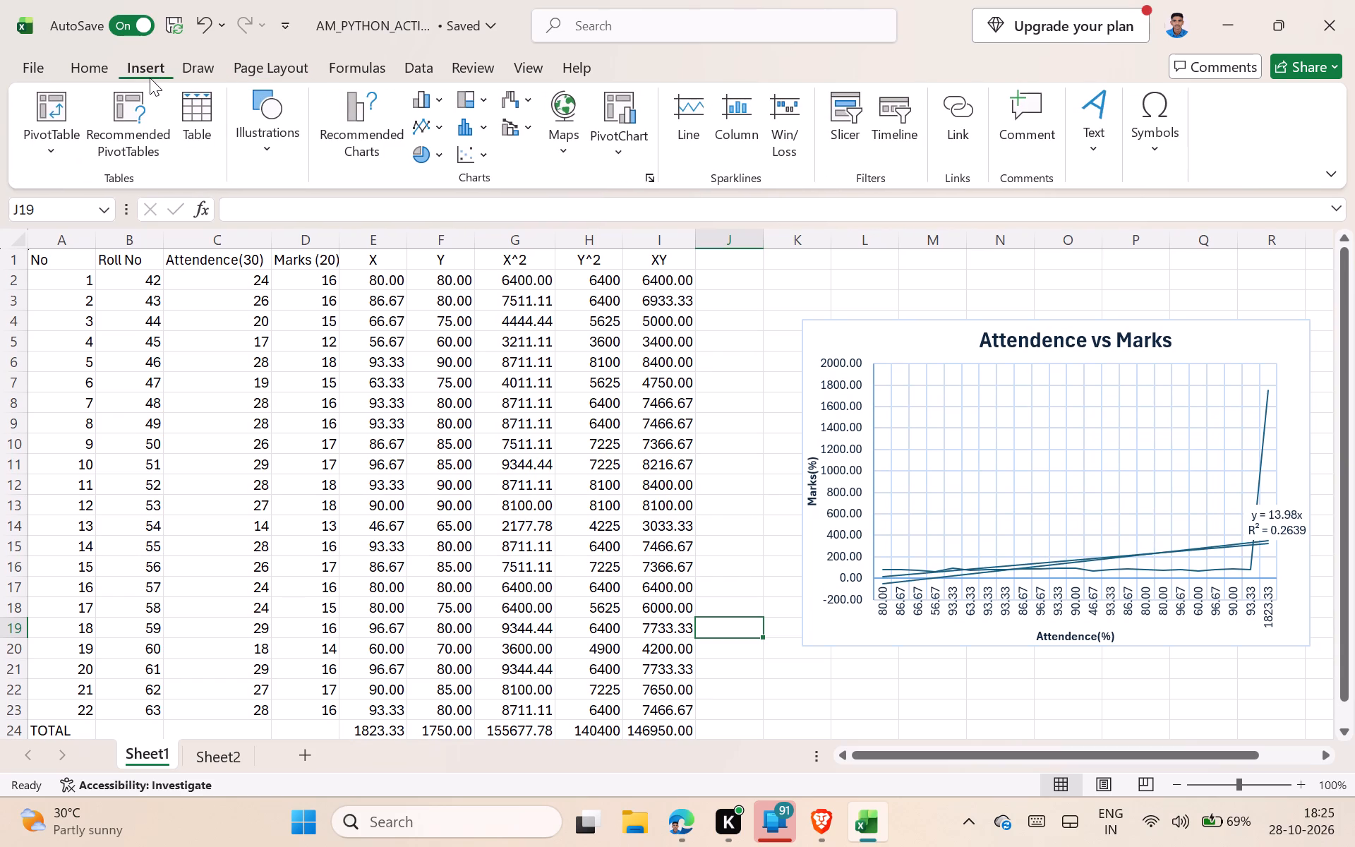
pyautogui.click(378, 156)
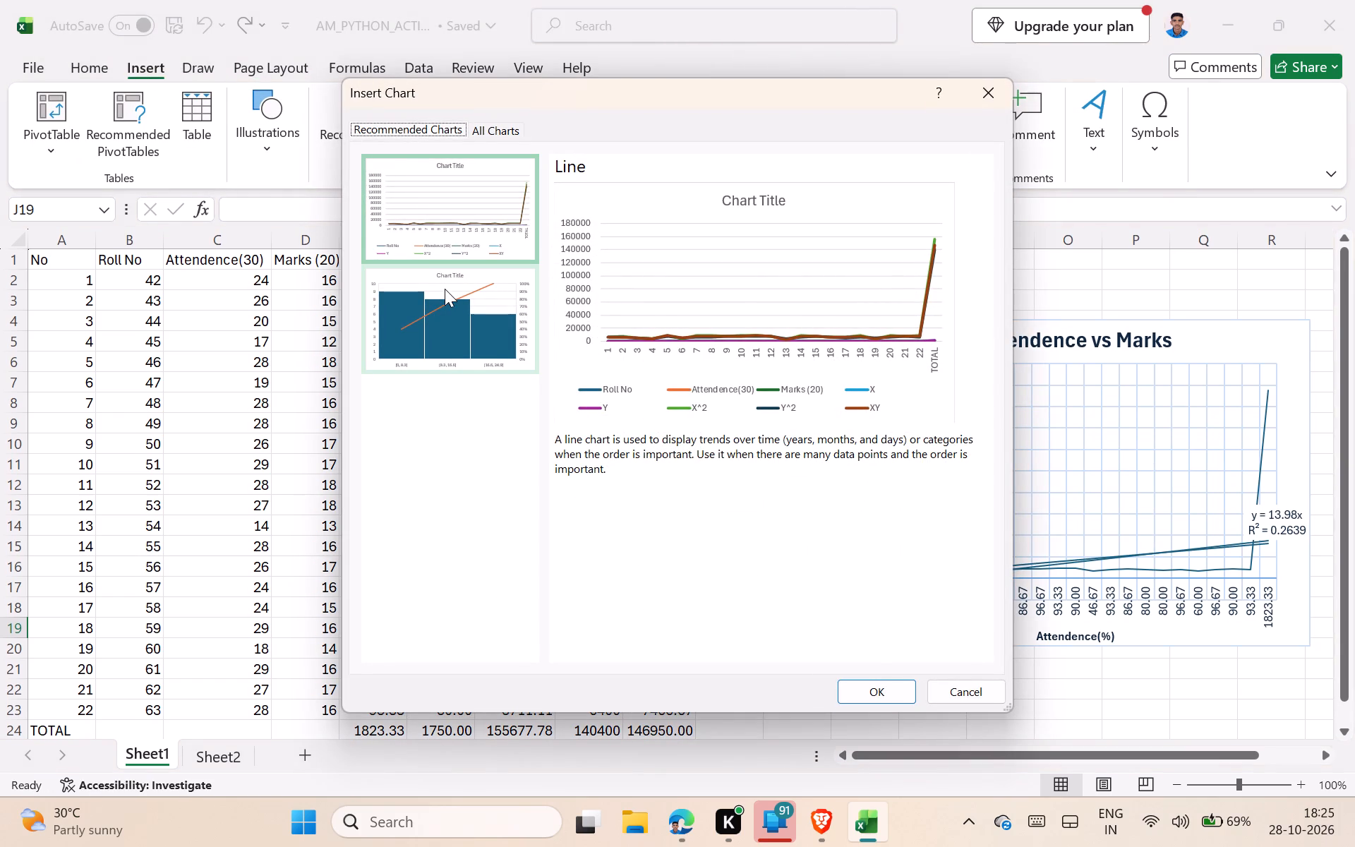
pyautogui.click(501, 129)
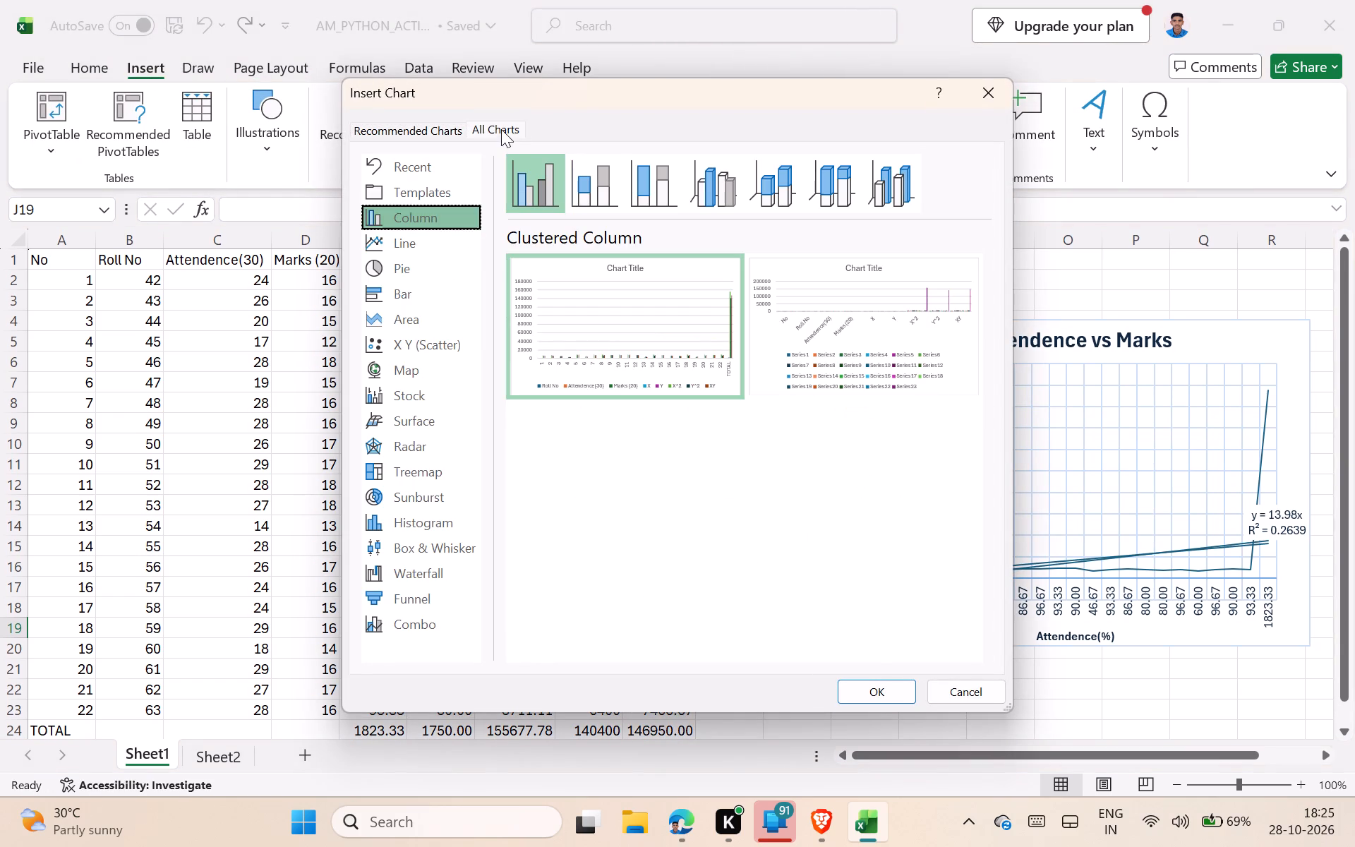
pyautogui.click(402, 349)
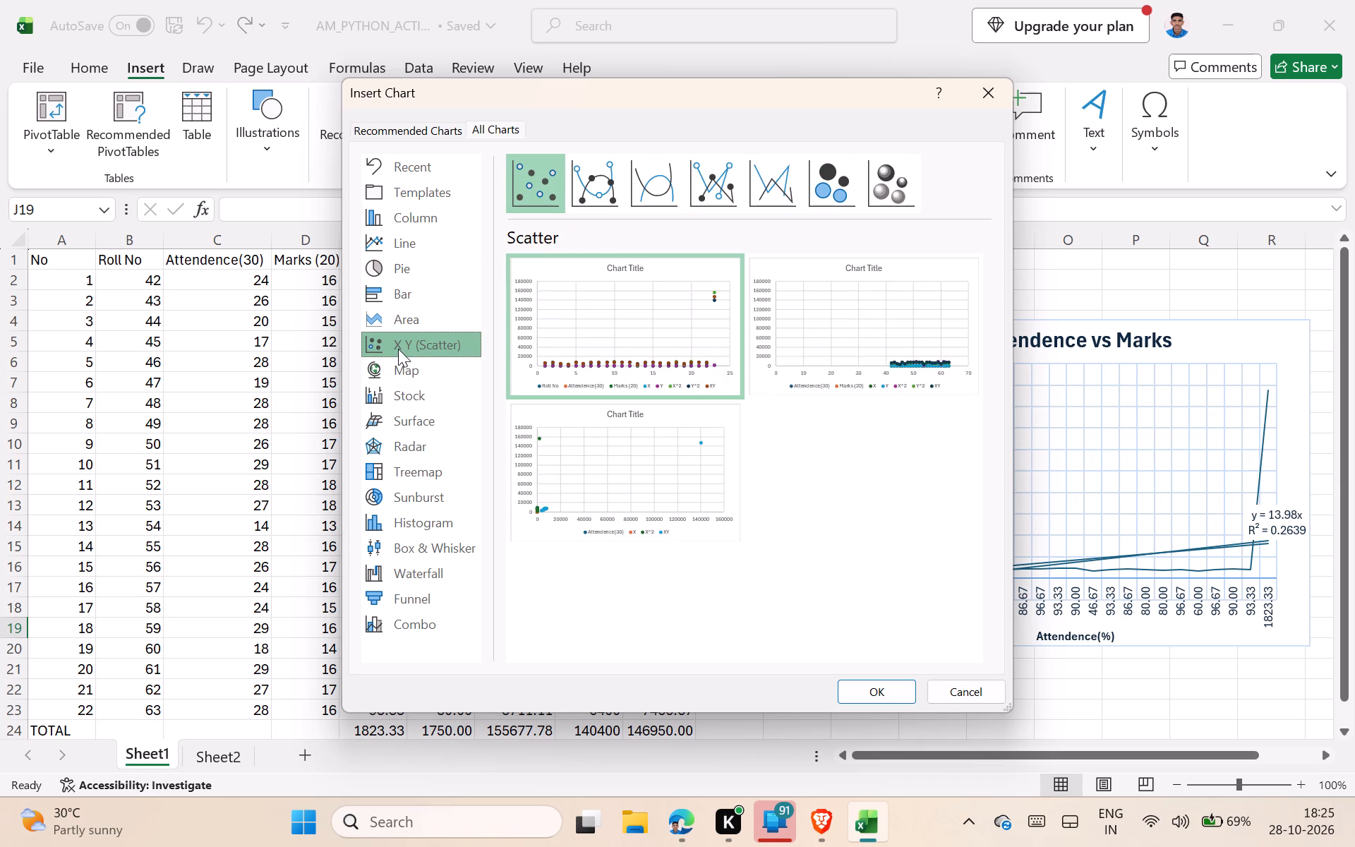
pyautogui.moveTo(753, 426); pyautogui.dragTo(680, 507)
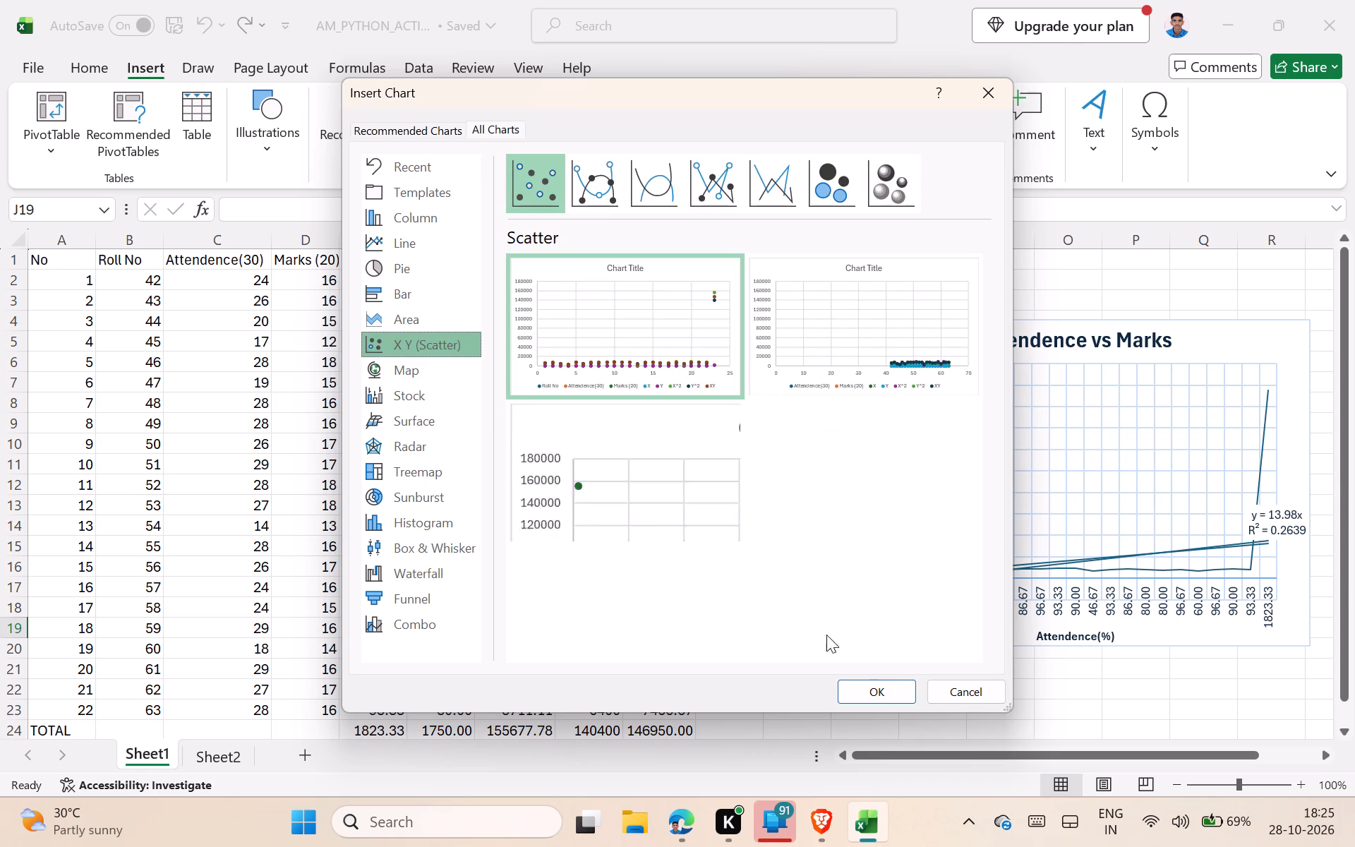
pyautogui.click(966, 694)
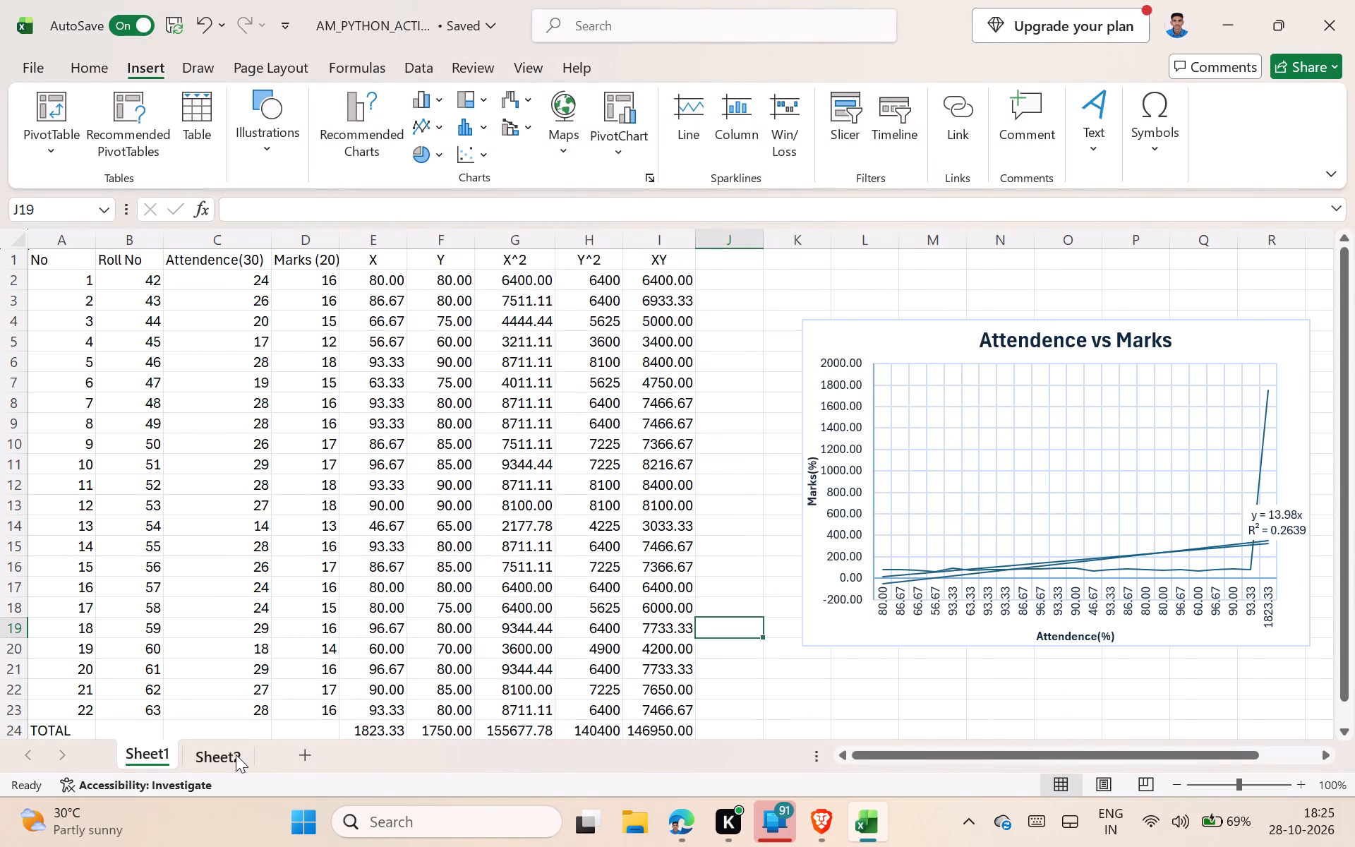
# Switch to Sheet2 and look over its existing Attendence vs Marks charts.
pyautogui.click(236, 755)
pyautogui.scroll(2, 771, 551)
pyautogui.scroll(-4, 771, 551)
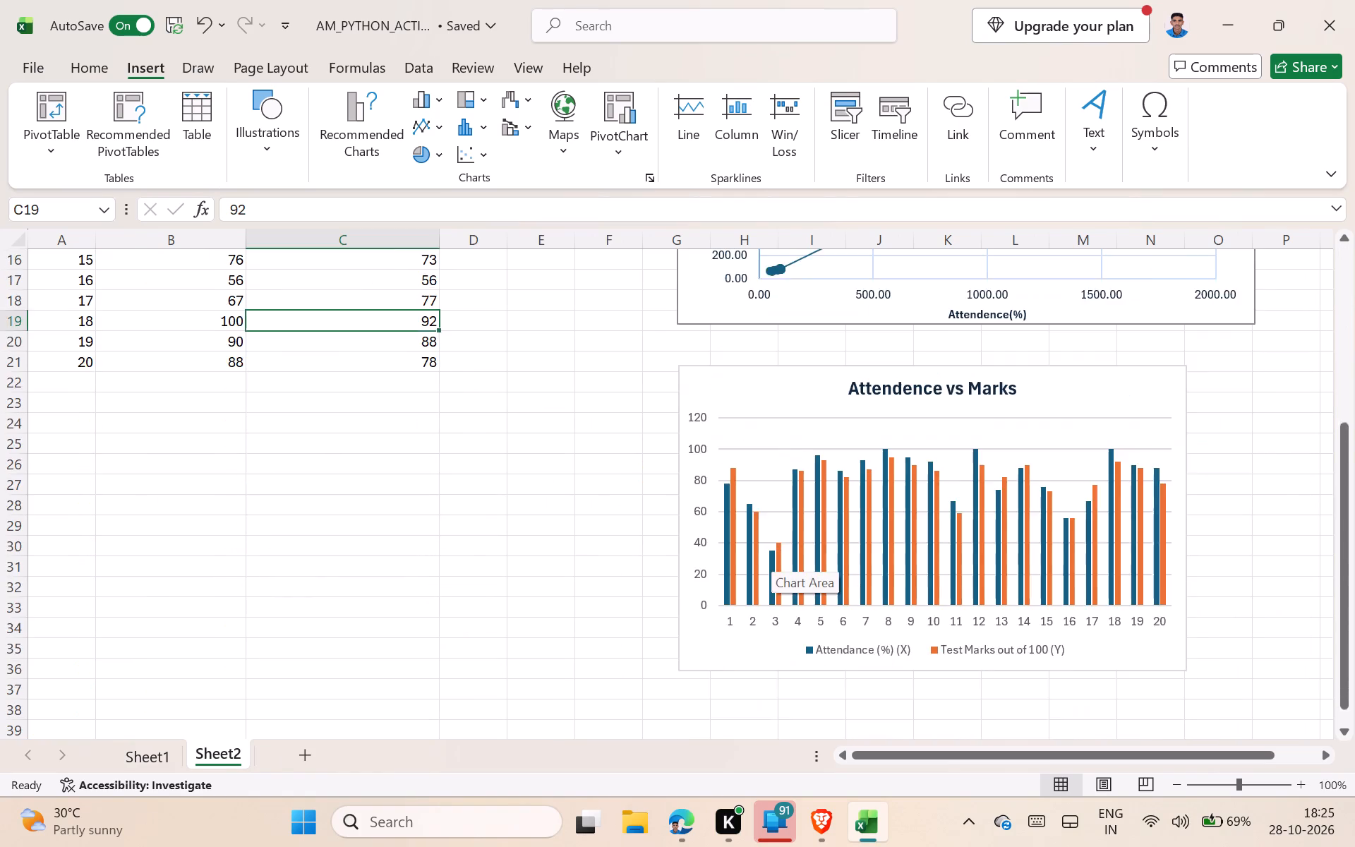
pyautogui.scroll(-2, 771, 551)
pyautogui.scroll(5, 771, 551)
pyautogui.click(861, 446)
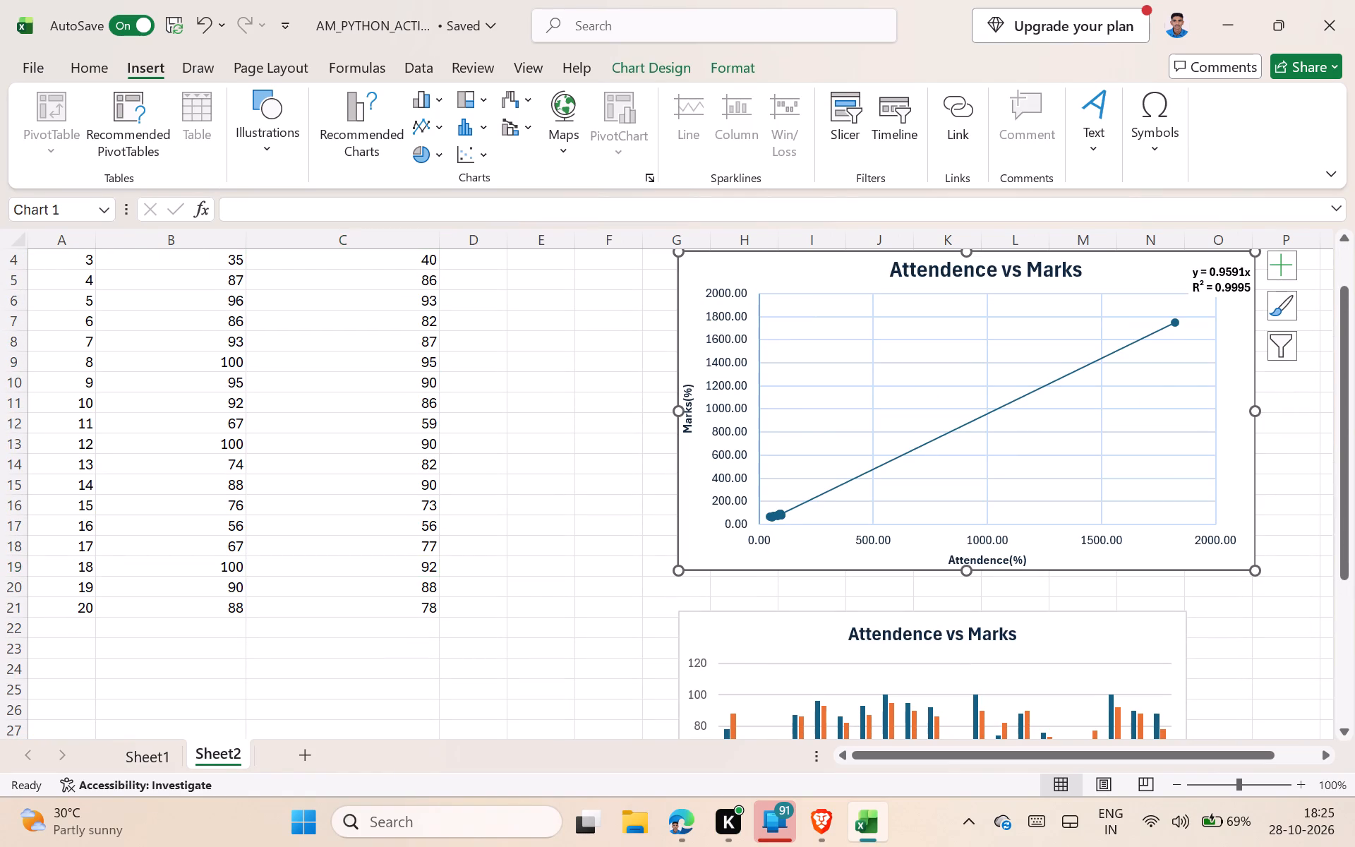
# Select the attendance and test marks range B1:C21 and compare the pie, column, surface, map, PivotChart, sparkline and histogram options for it.
pyautogui.scroll(5, 792, 470)
pyautogui.moveTo(221, 263); pyautogui.dragTo(382, 661)
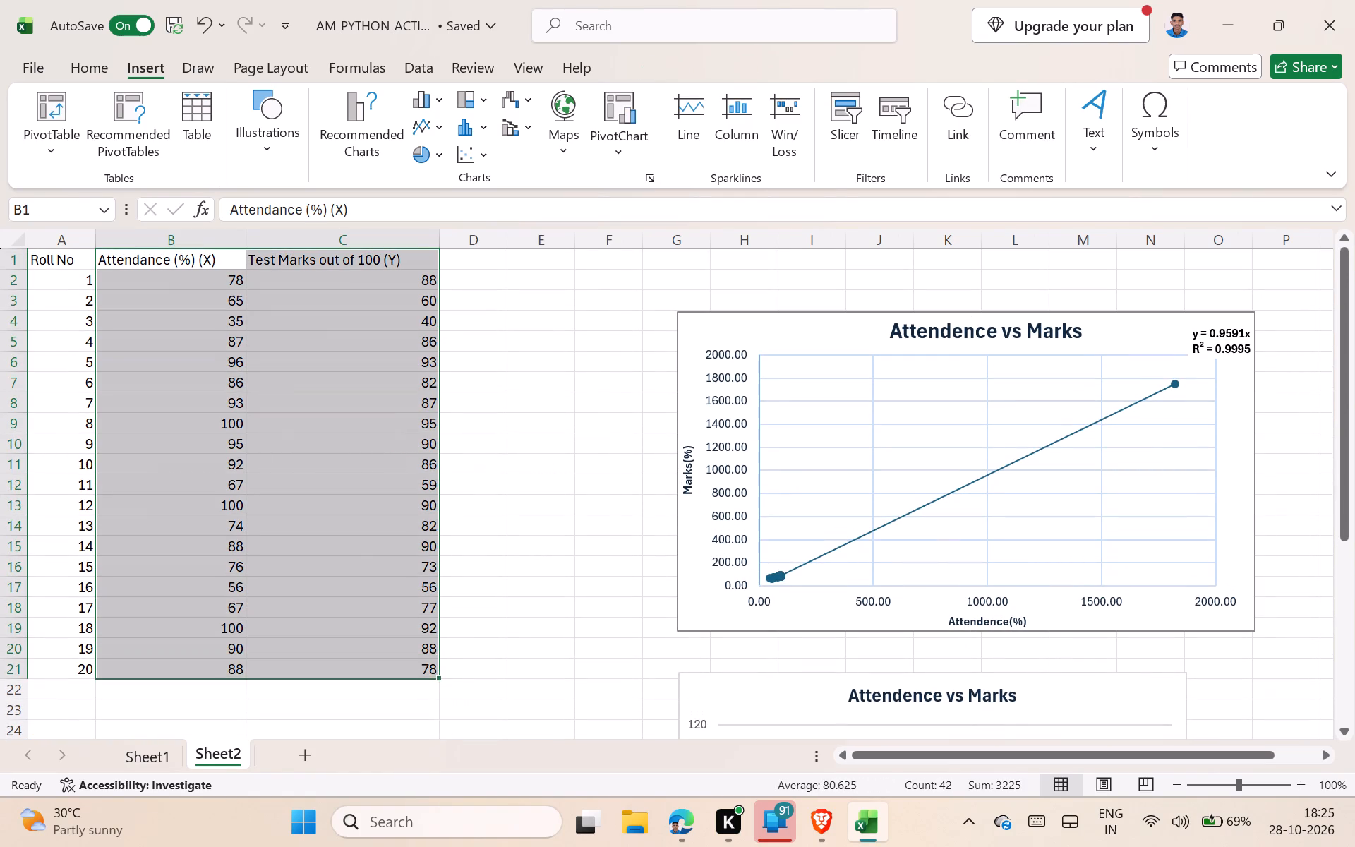
pyautogui.click(584, 485)
pyautogui.moveTo(191, 263); pyautogui.dragTo(299, 271)
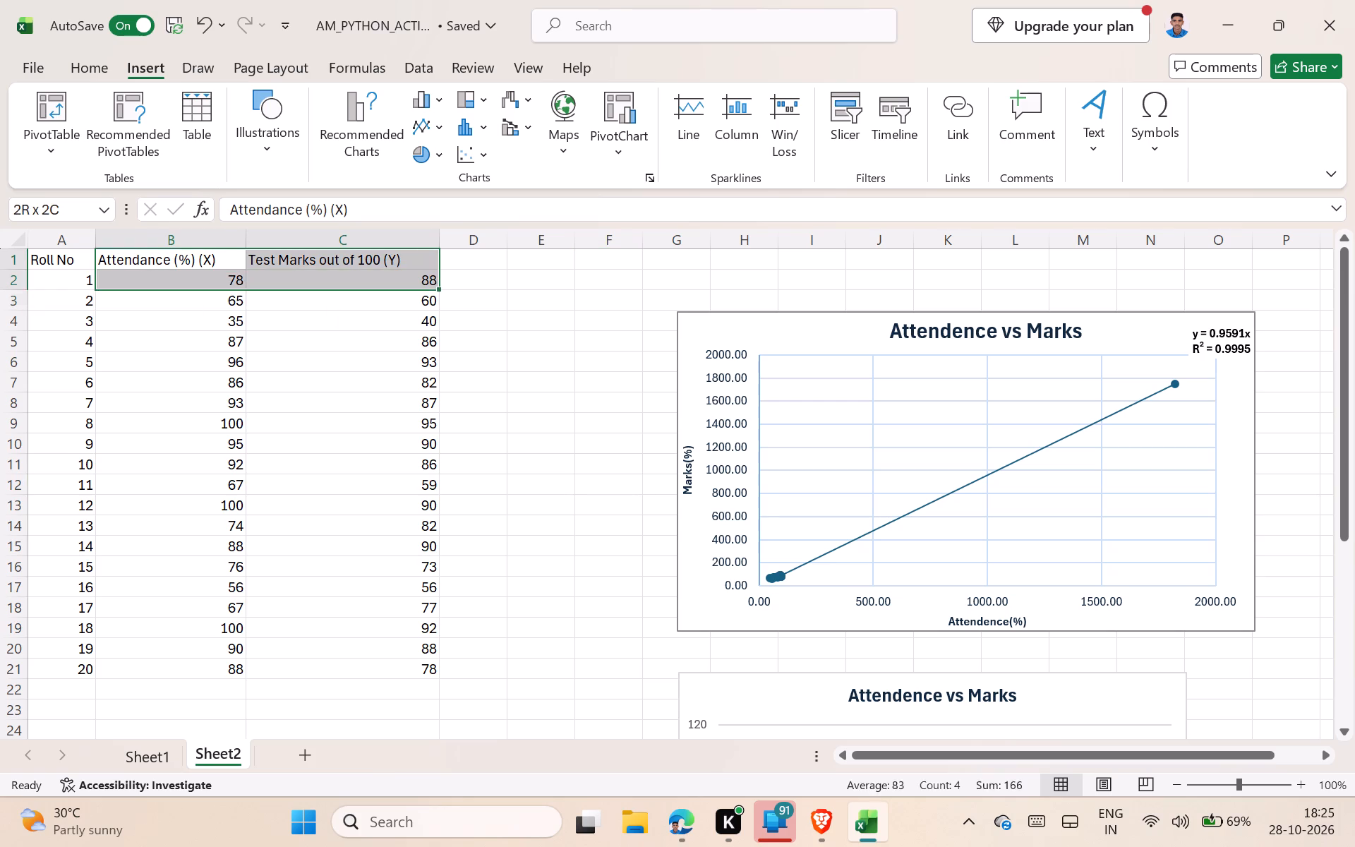
pyautogui.moveTo(299, 271); pyautogui.dragTo(306, 678)
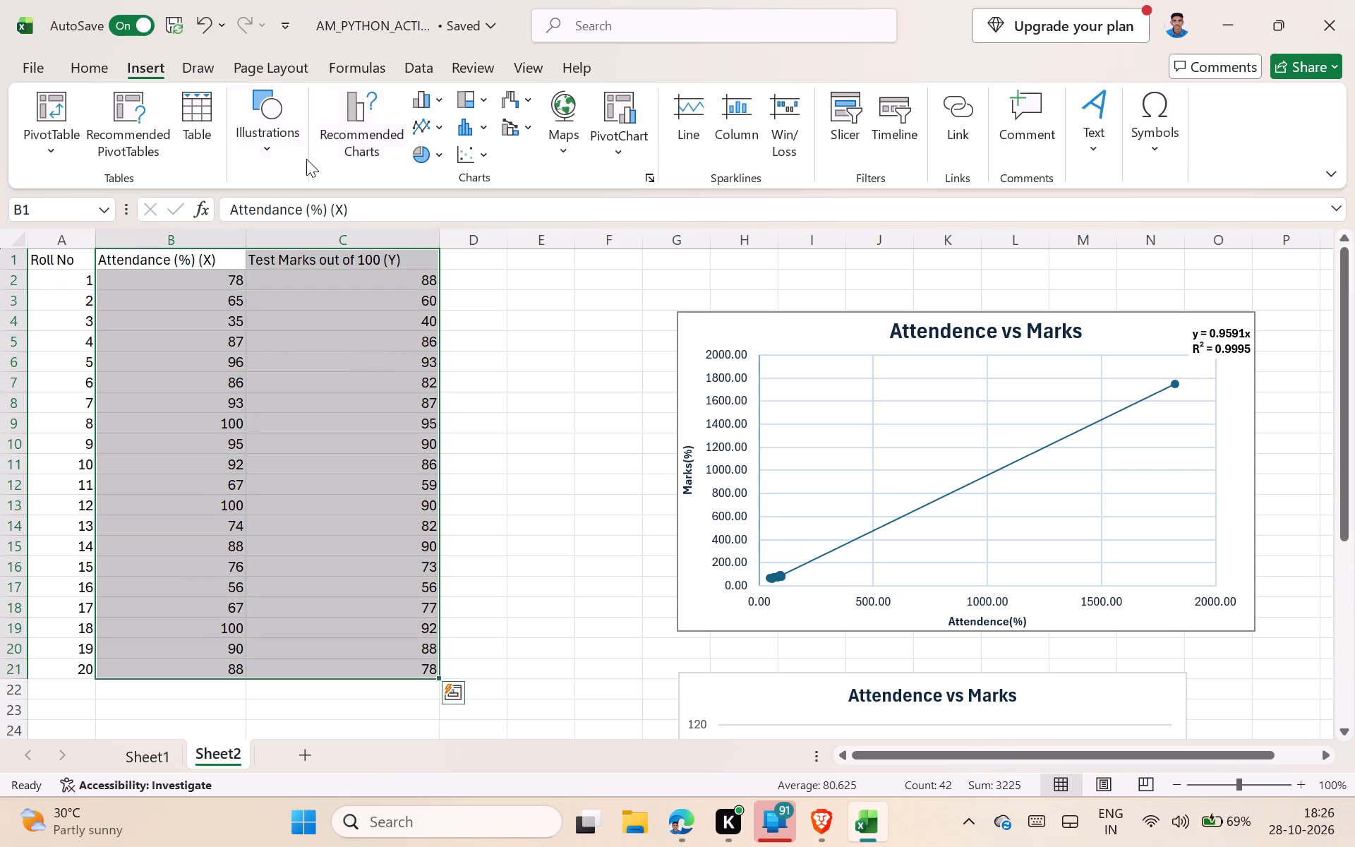
pyautogui.click(444, 157)
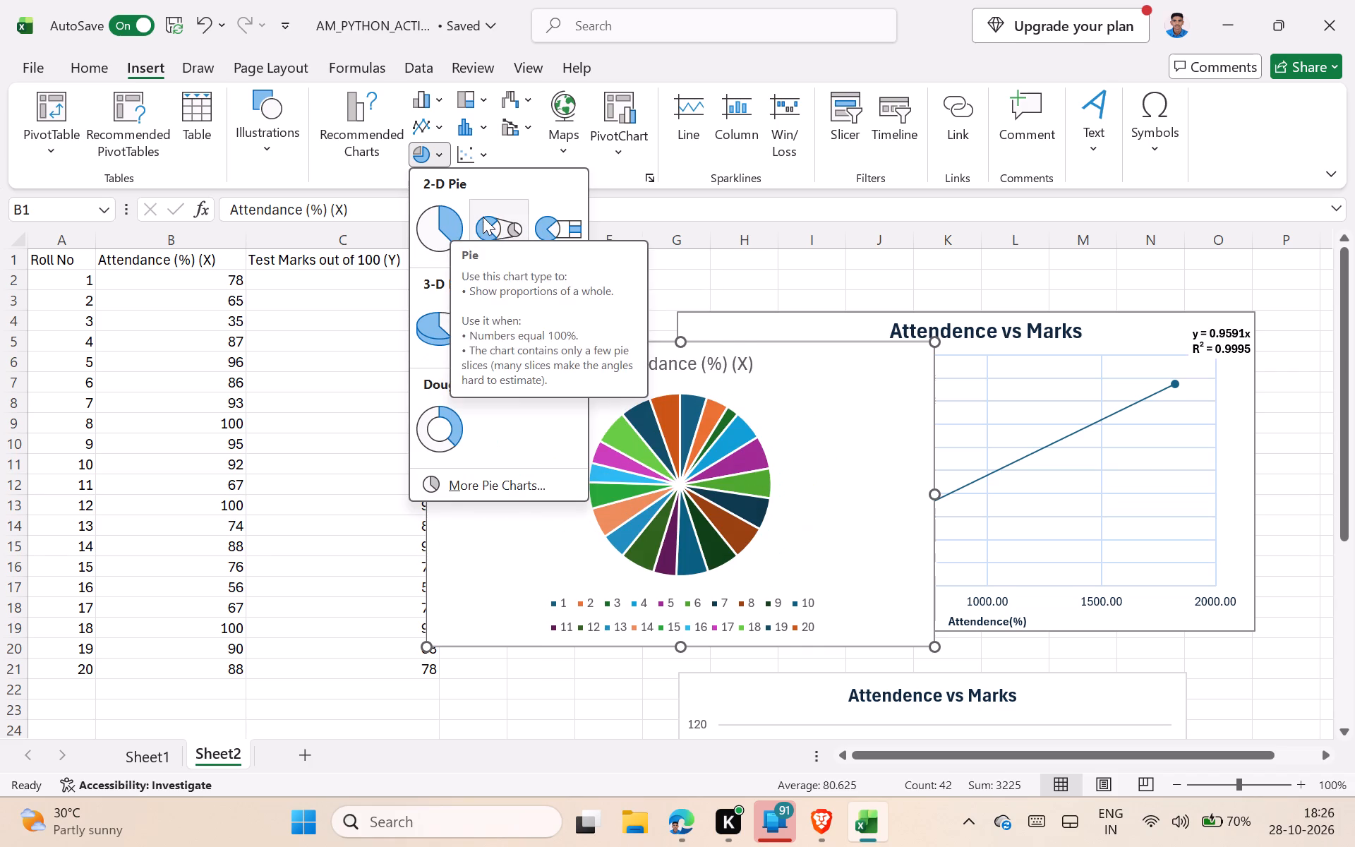
pyautogui.click(433, 101)
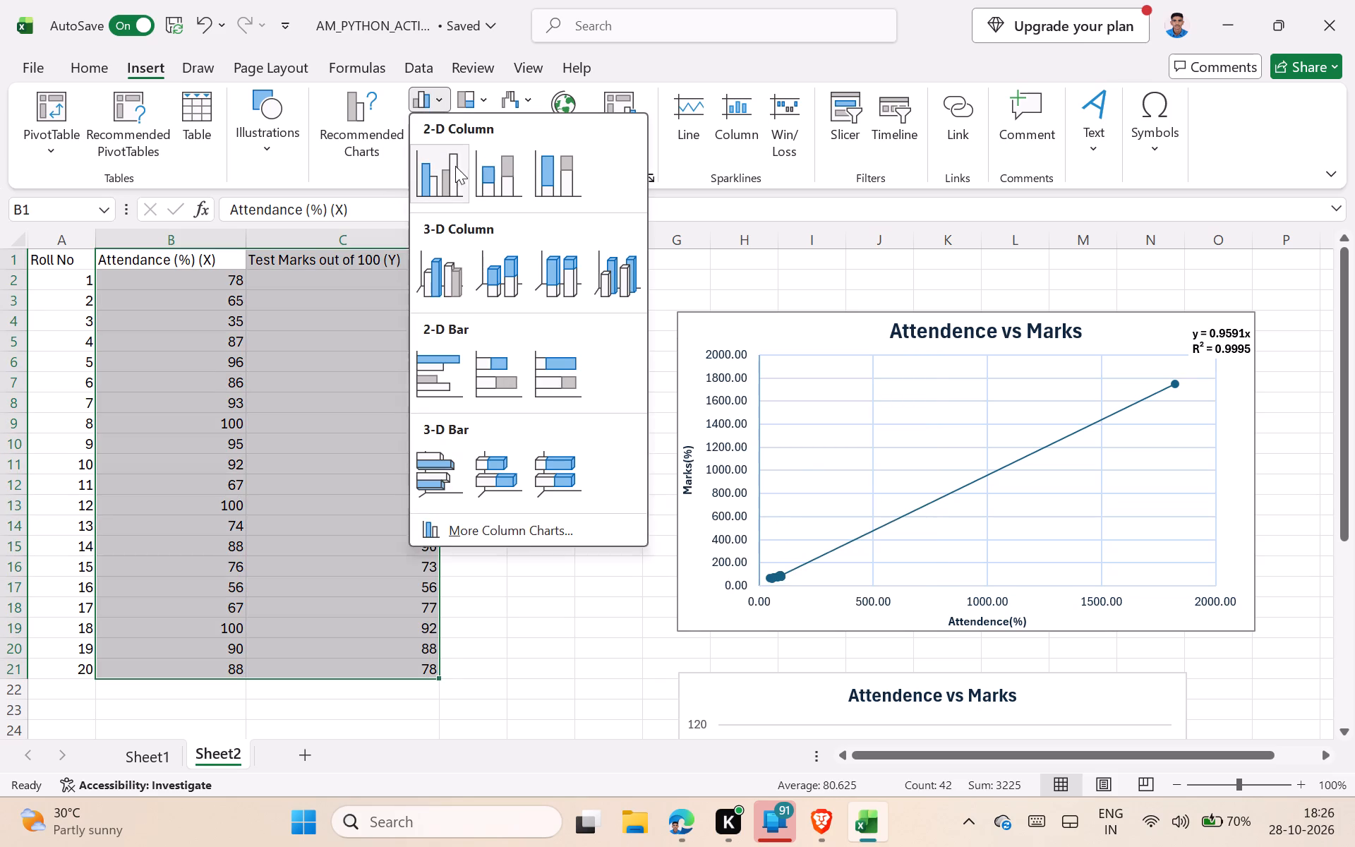
pyautogui.click(488, 100)
pyautogui.click(510, 99)
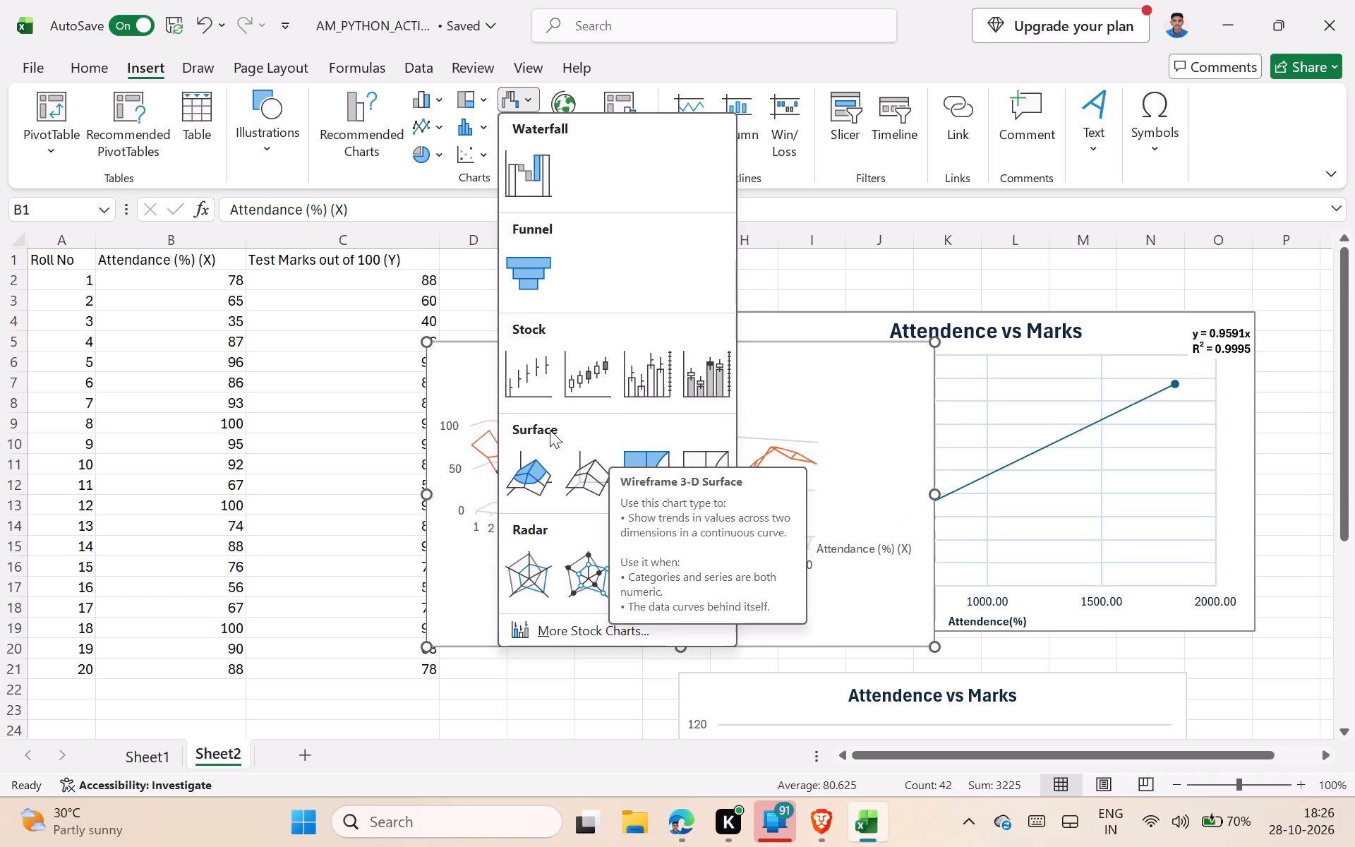
pyautogui.click(561, 101)
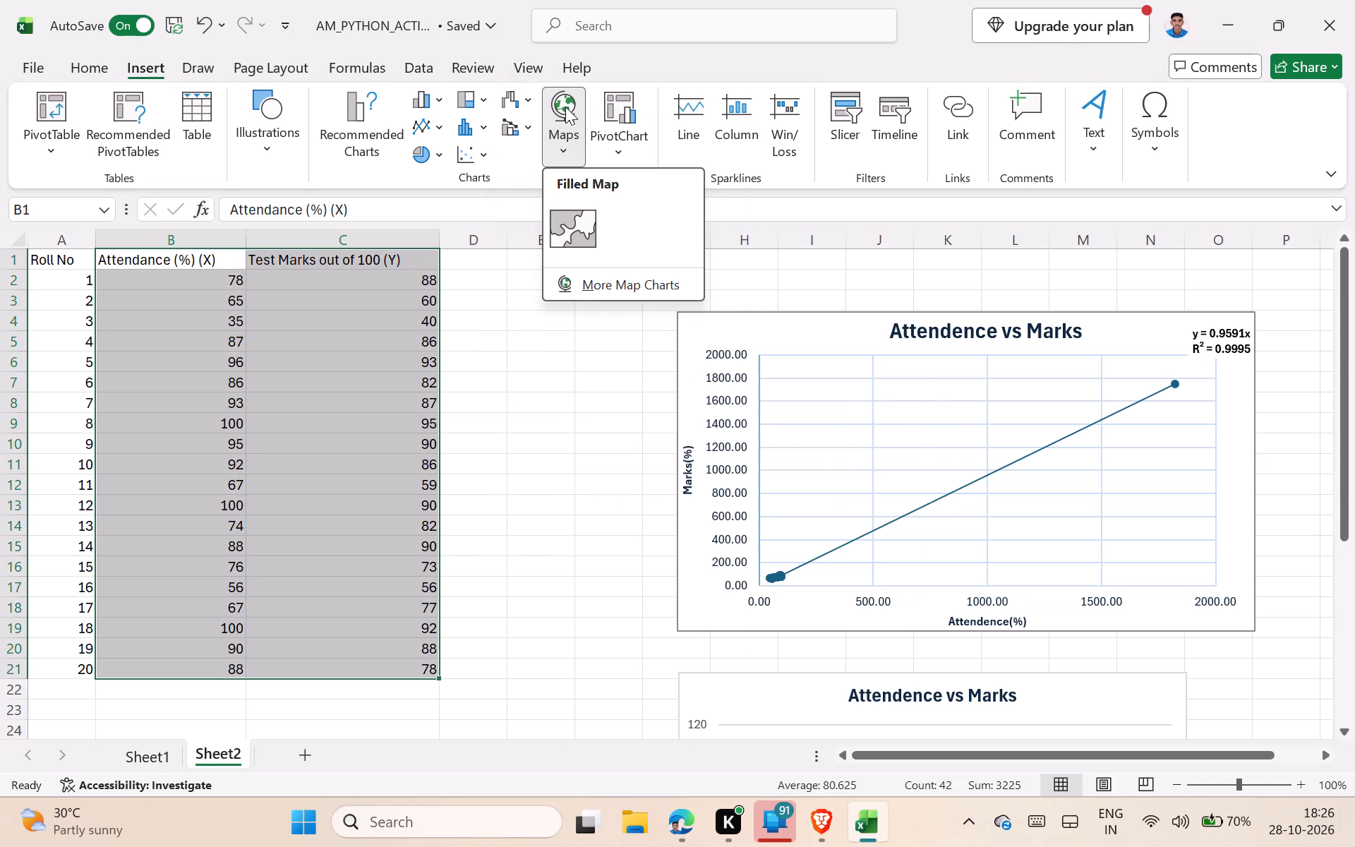
pyautogui.click(600, 121)
pyautogui.click(606, 143)
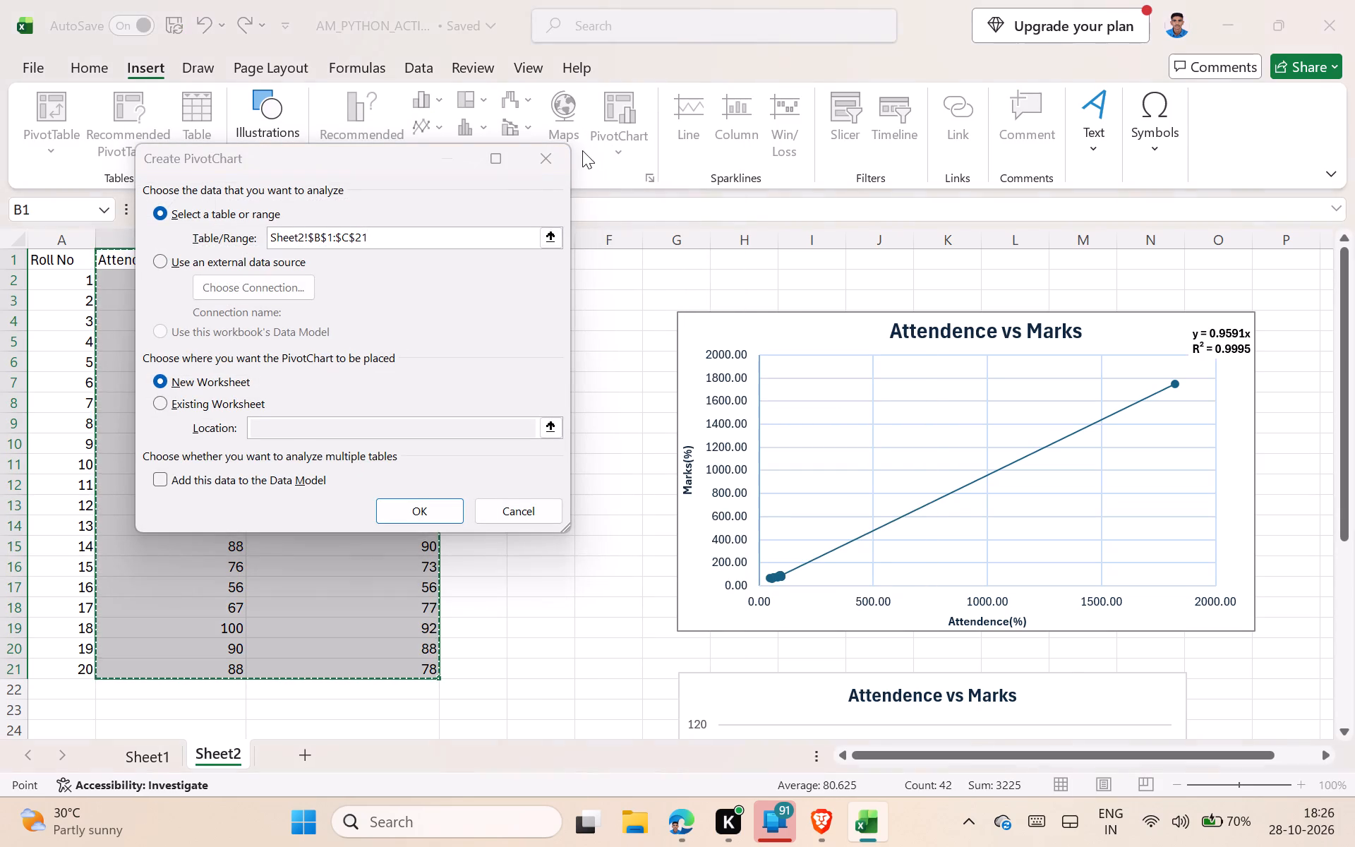
pyautogui.click(532, 162)
pyautogui.click(673, 128)
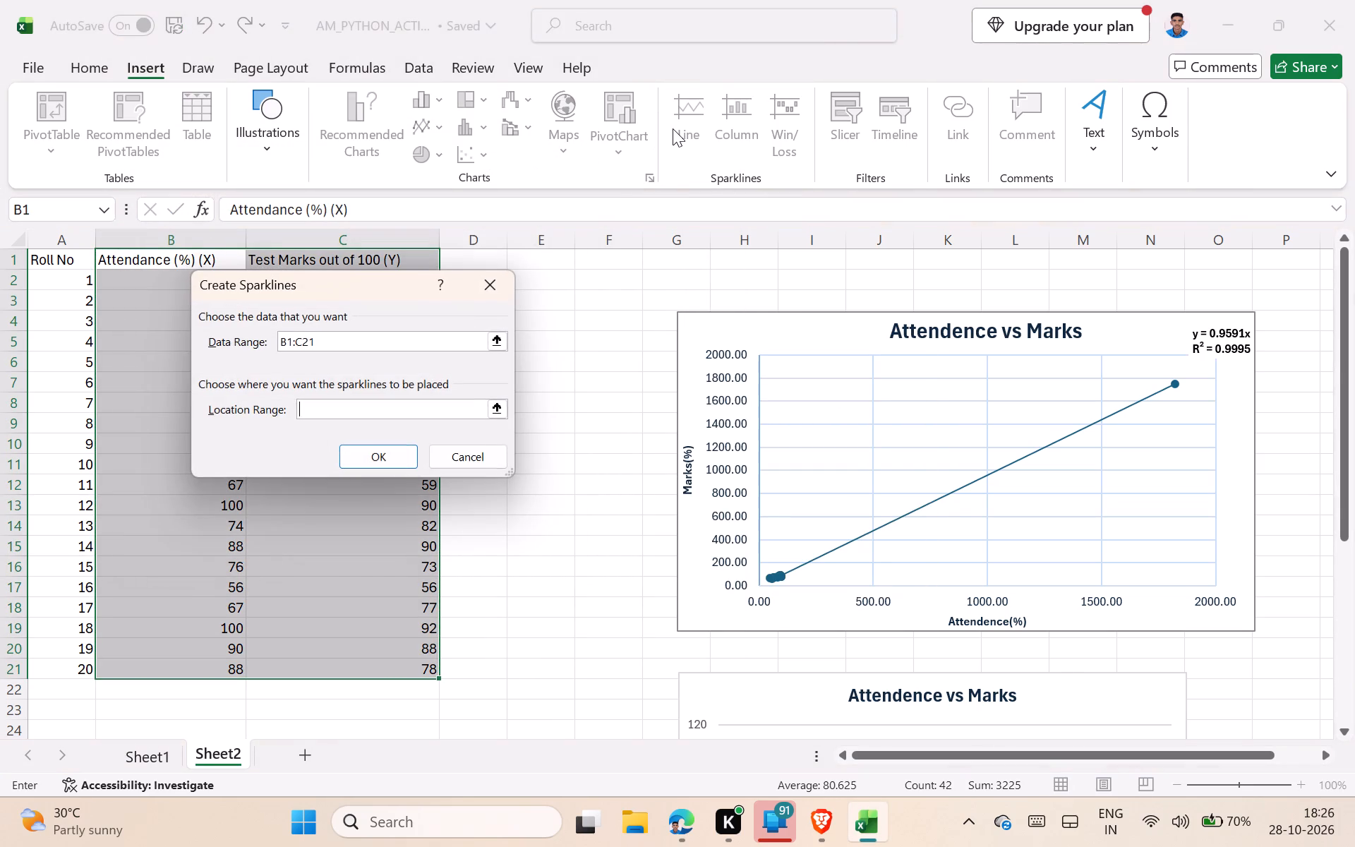
pyautogui.click(466, 289)
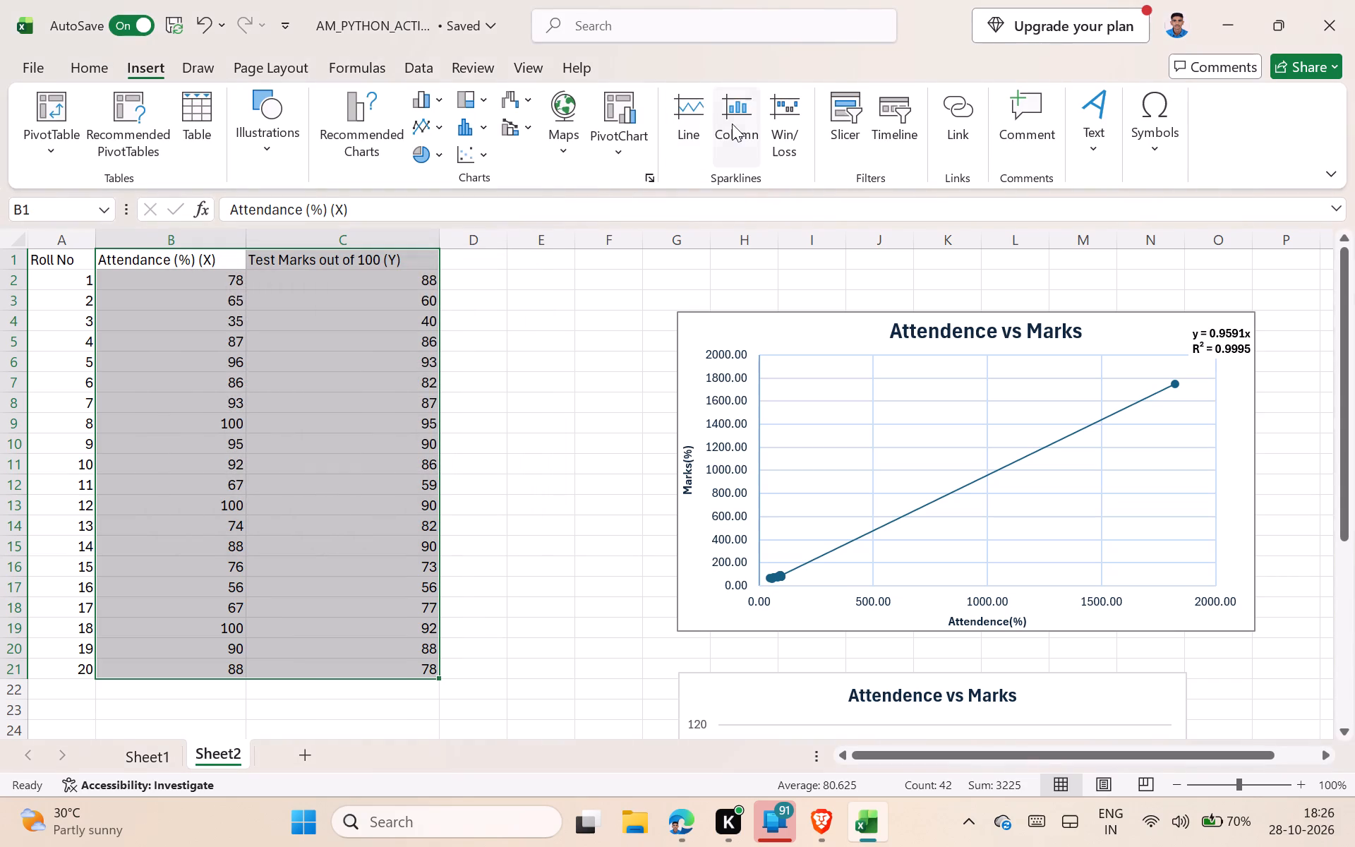
pyautogui.click(471, 132)
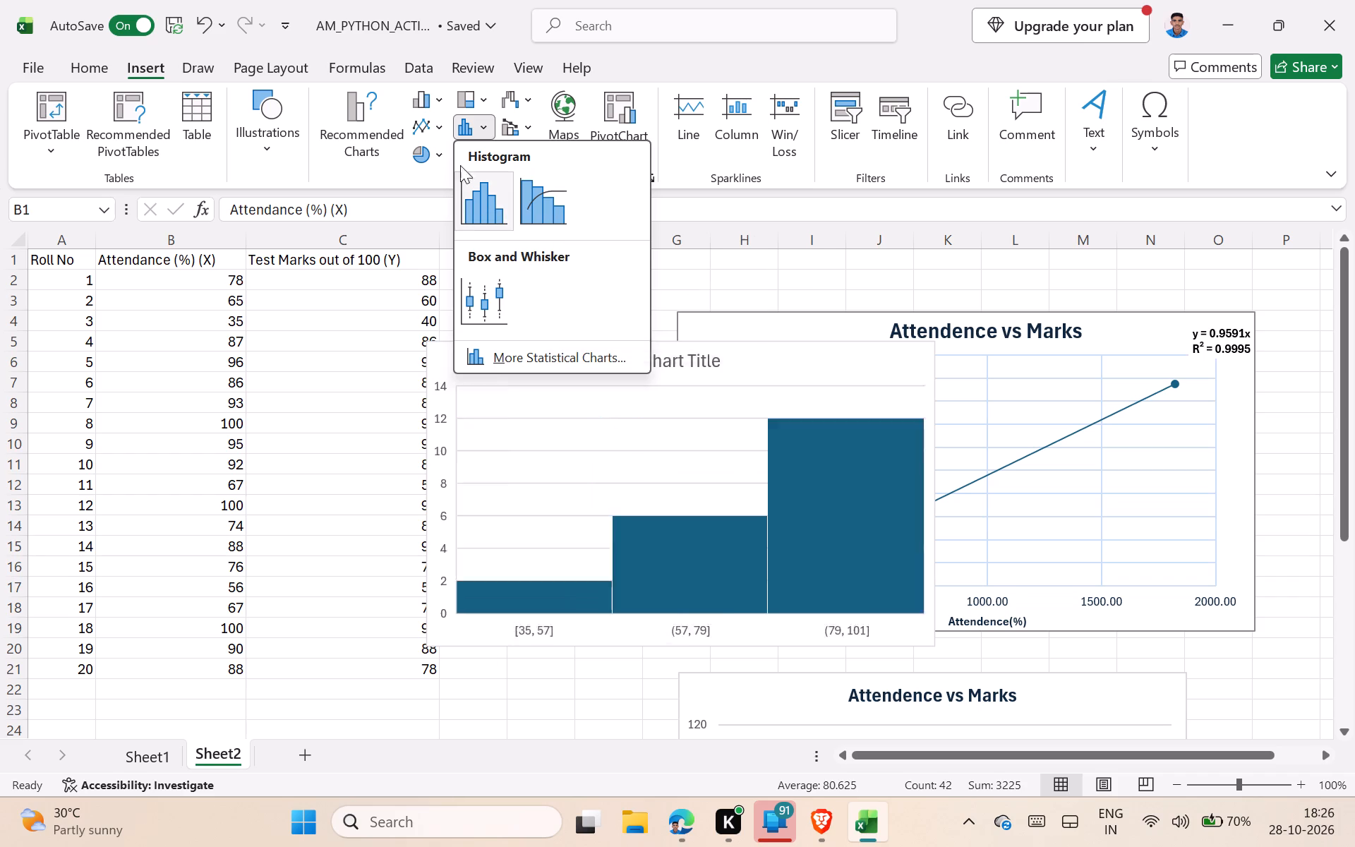
# Insert a 2-D stacked line chart of the selected attendance and test marks data.
pyautogui.moveTo(441, 135); pyautogui.dragTo(436, 124)
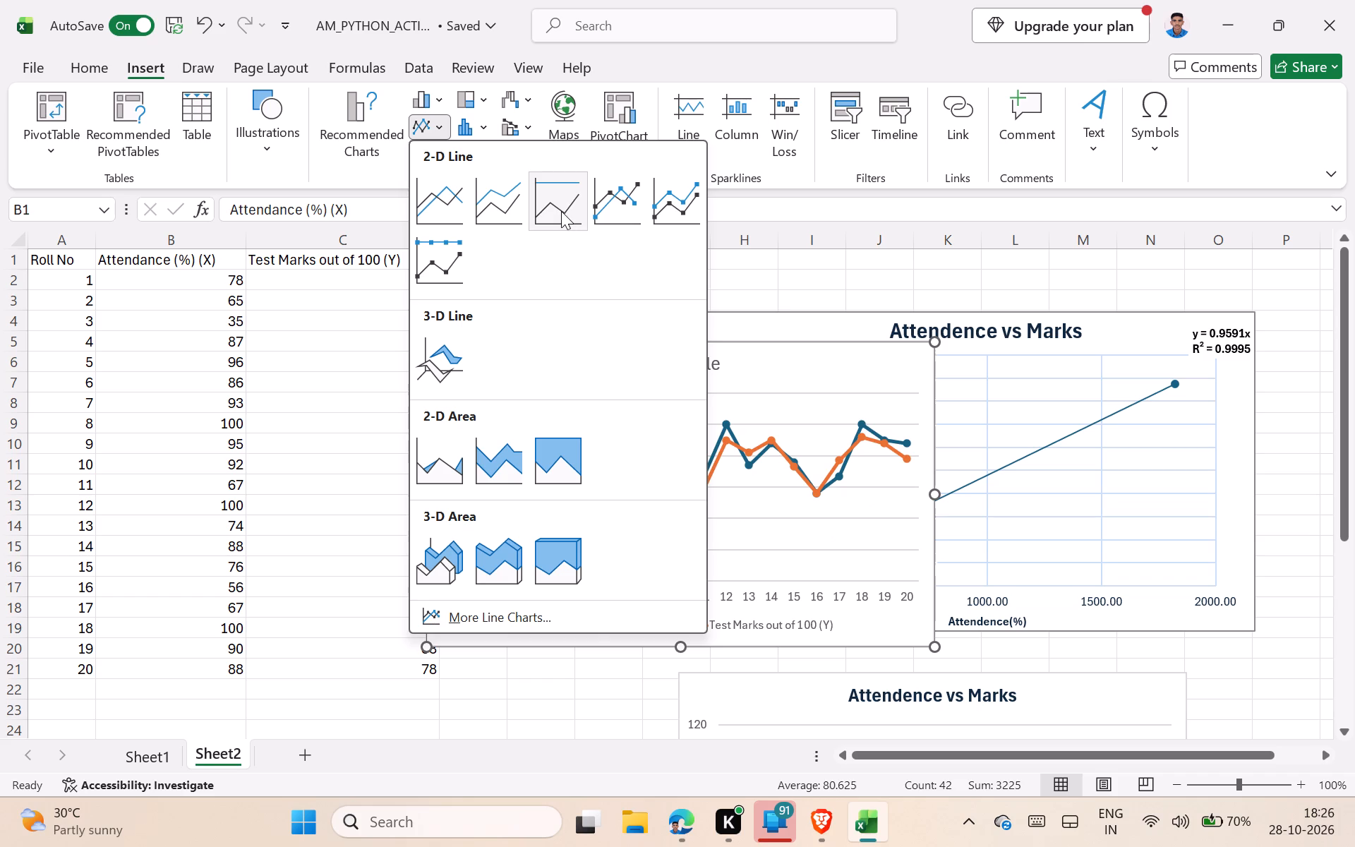
pyautogui.click(508, 213)
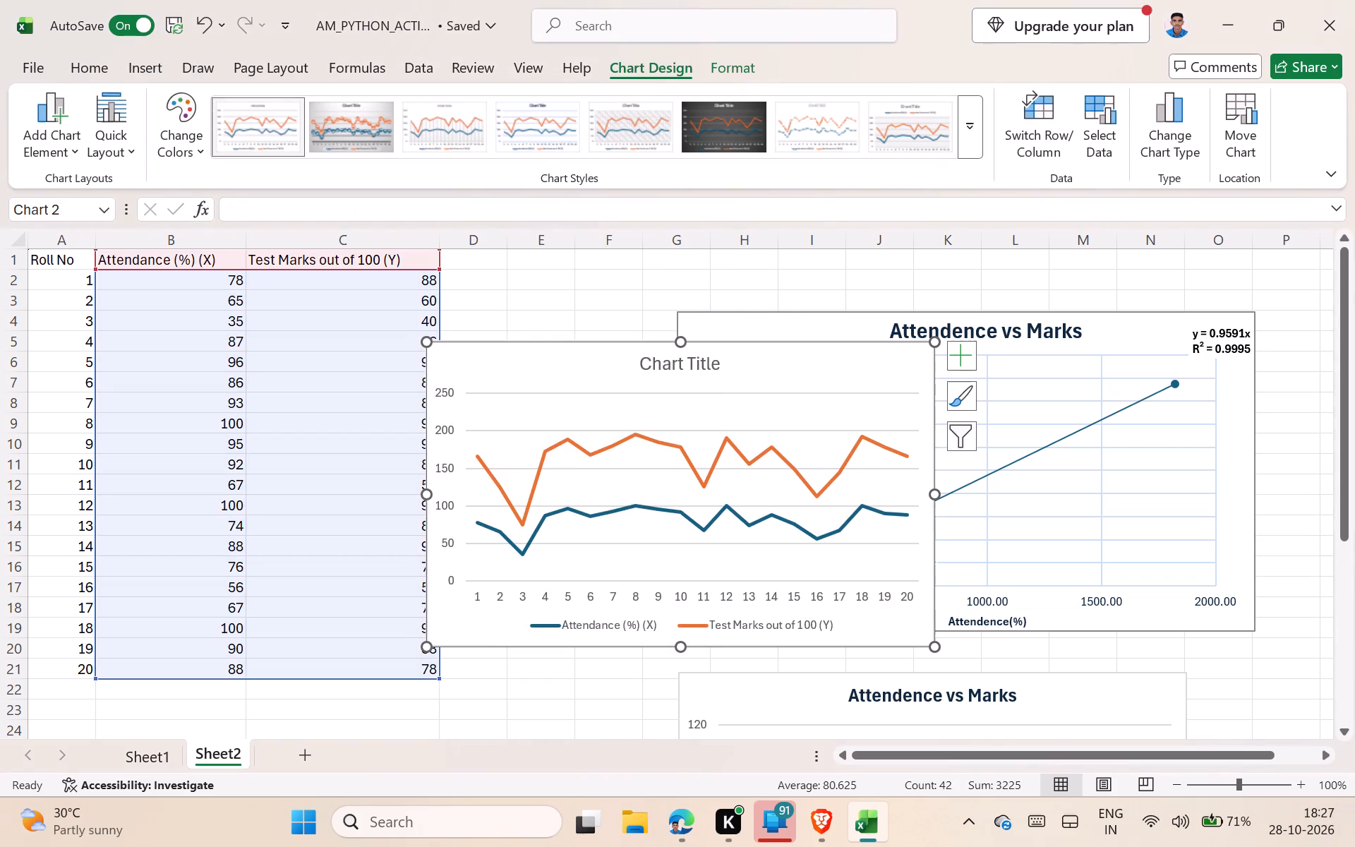
# Move the new line chart below the data table, beside the column chart, with its upper edge at about row 24.
pyautogui.click(681, 362)
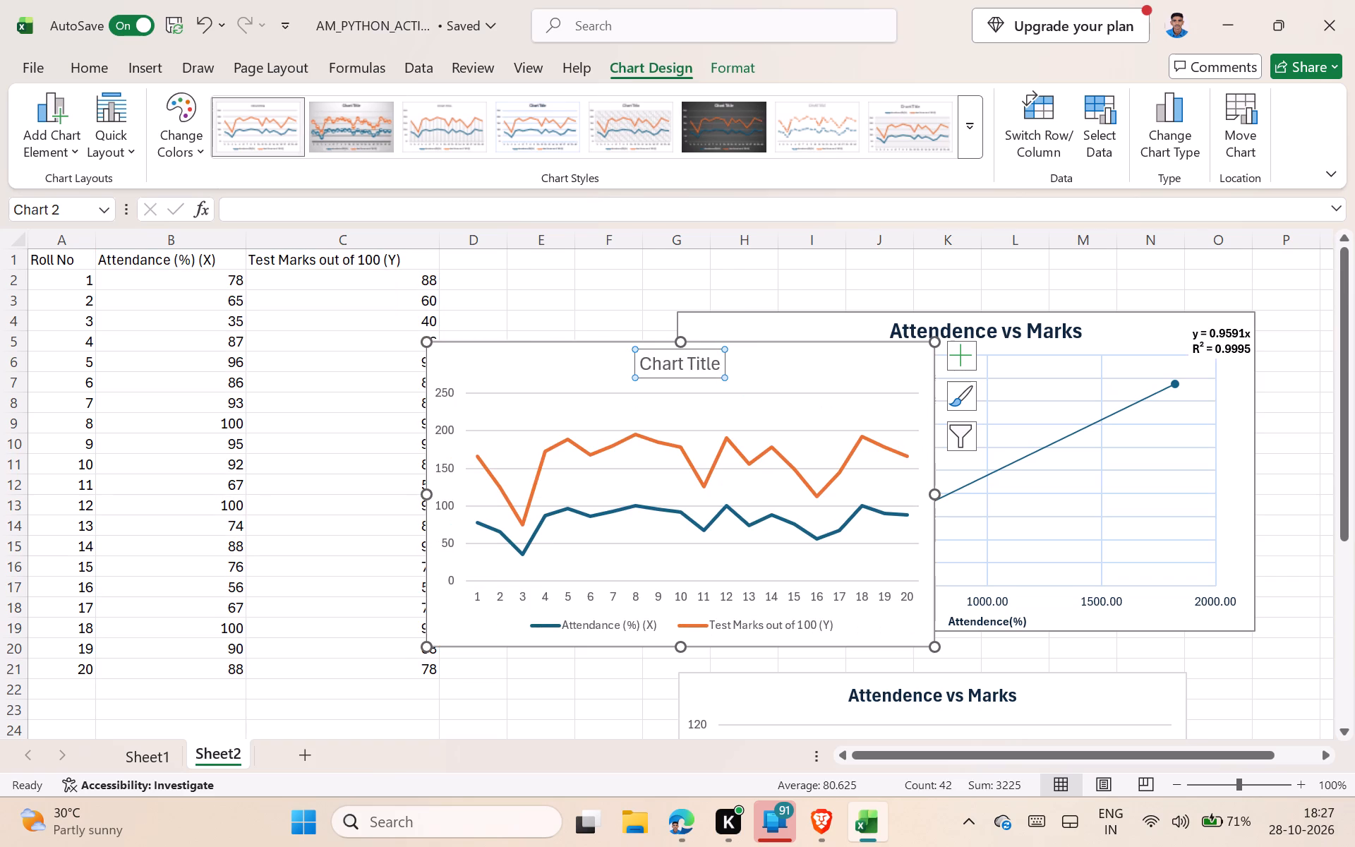
pyautogui.moveTo(788, 360); pyautogui.dragTo(541, 675)
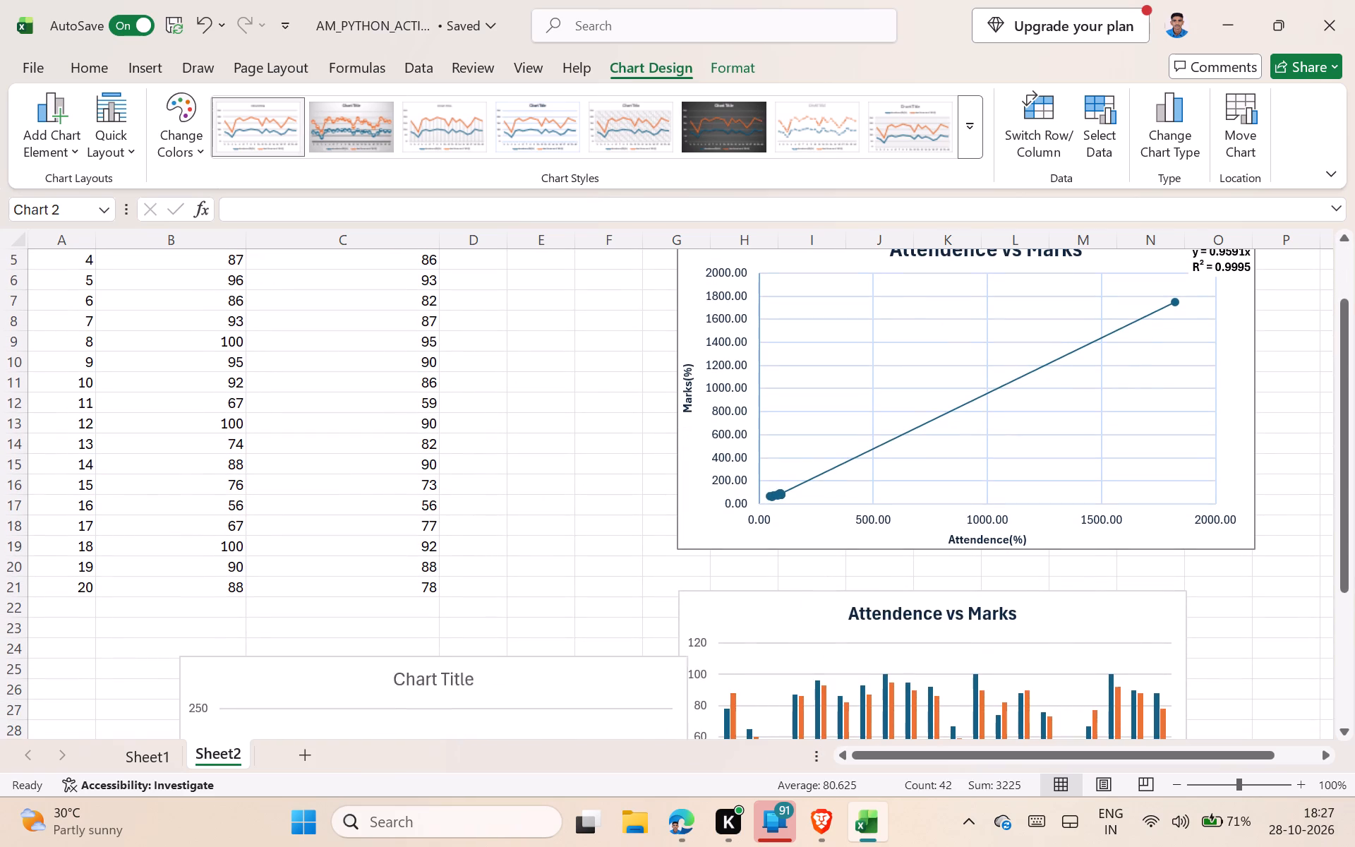
pyautogui.moveTo(541, 675); pyautogui.dragTo(435, 651)
pyautogui.scroll(-3, 444, 609)
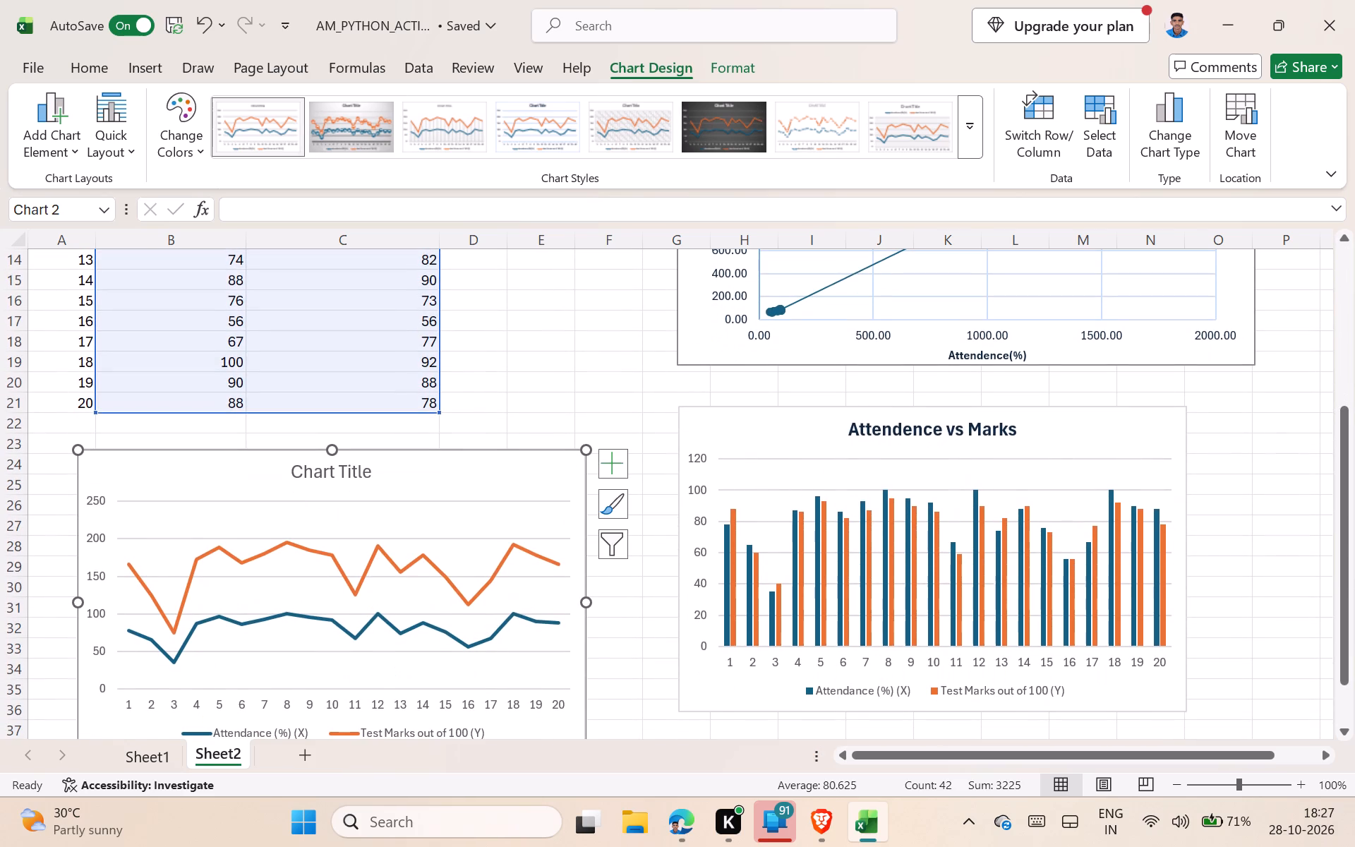
# Copy the column chart's title "Attendence vs Marks" into the line chart's title and close the title formatting options.
pyautogui.doubleClick(907, 431)
pyautogui.doubleClick(907, 431)
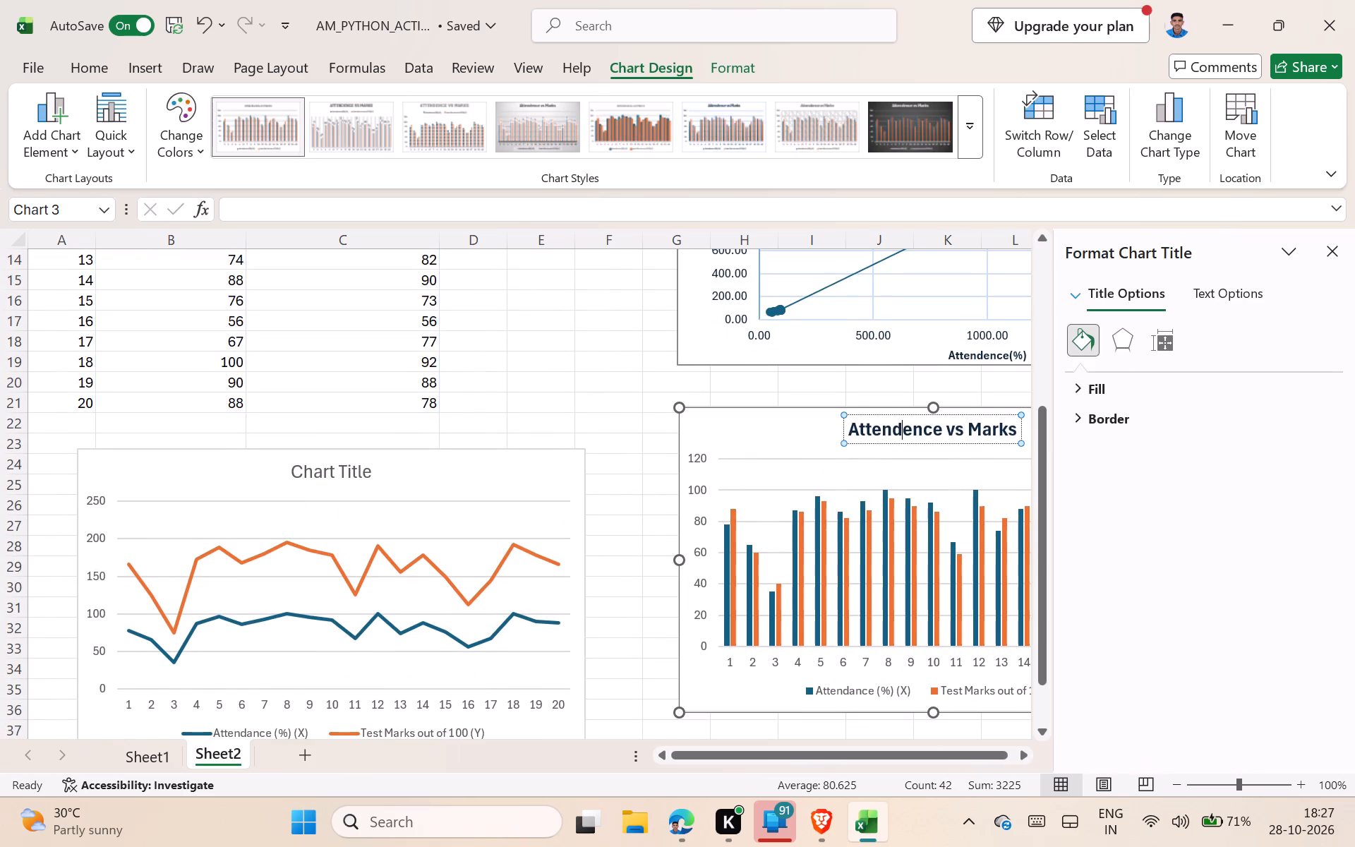
pyautogui.tripleClick(907, 431)
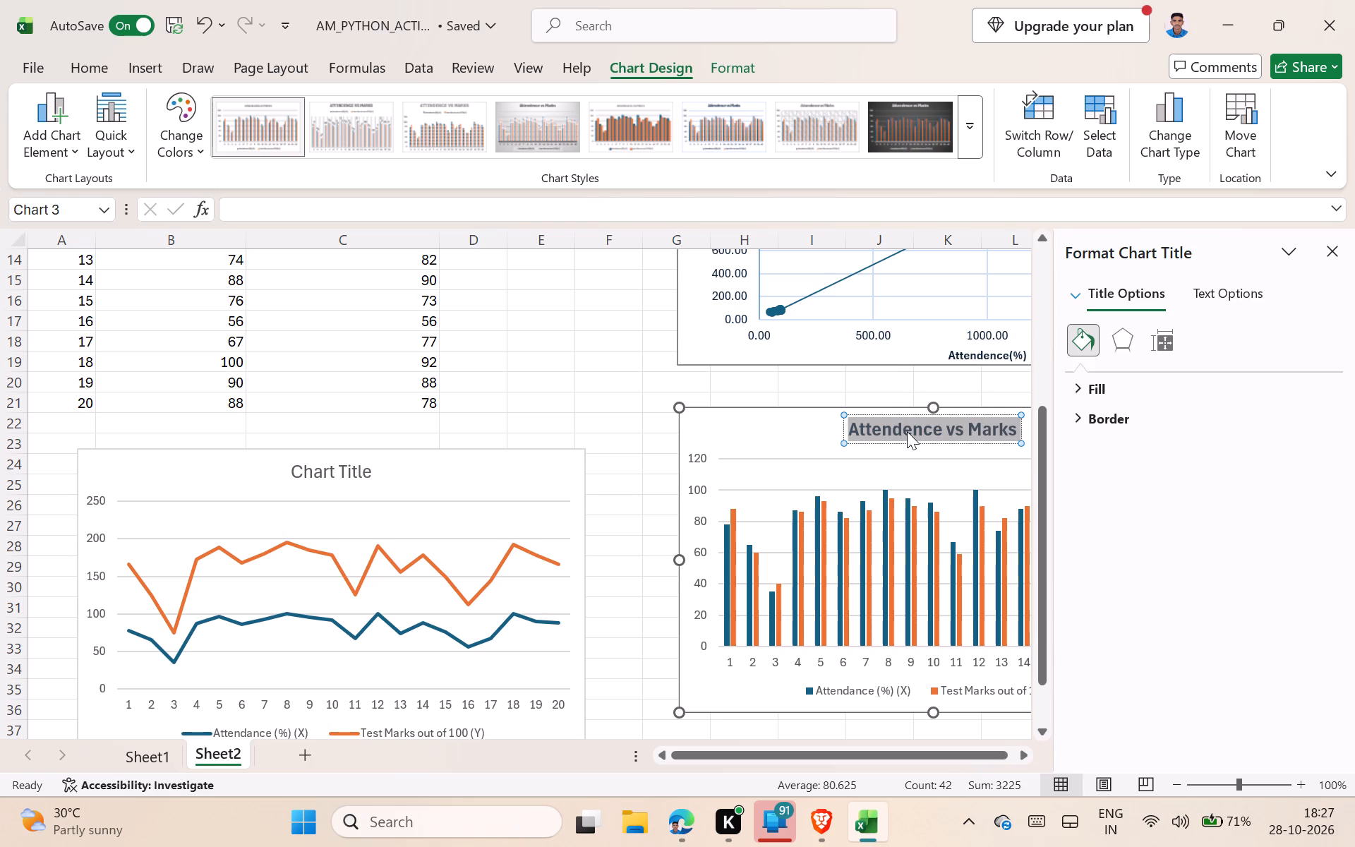
pyautogui.hotkey('ctrl', 'c')
pyautogui.tripleClick(356, 476)
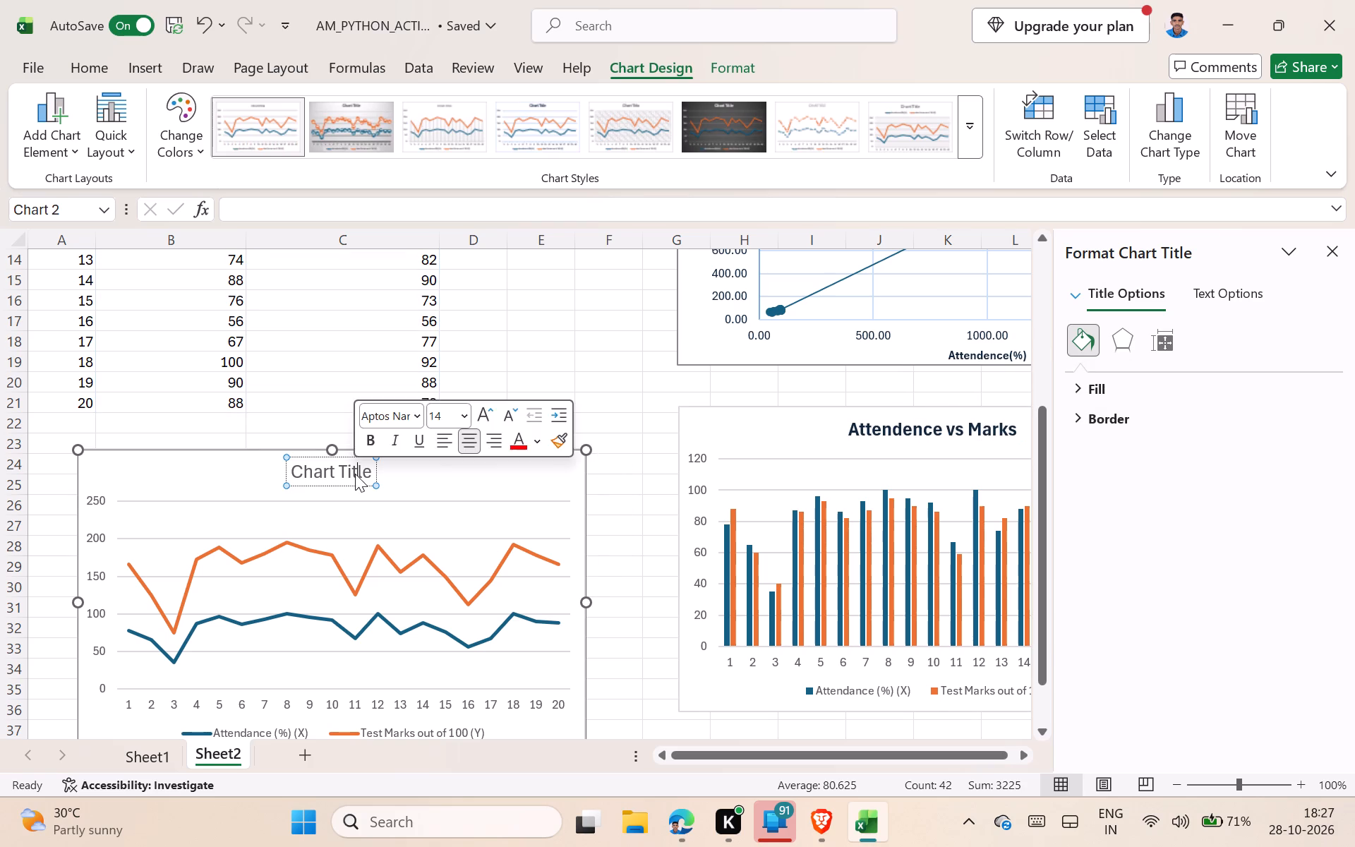
pyautogui.click(355, 474)
pyautogui.hotkey('ctrl', 'v')
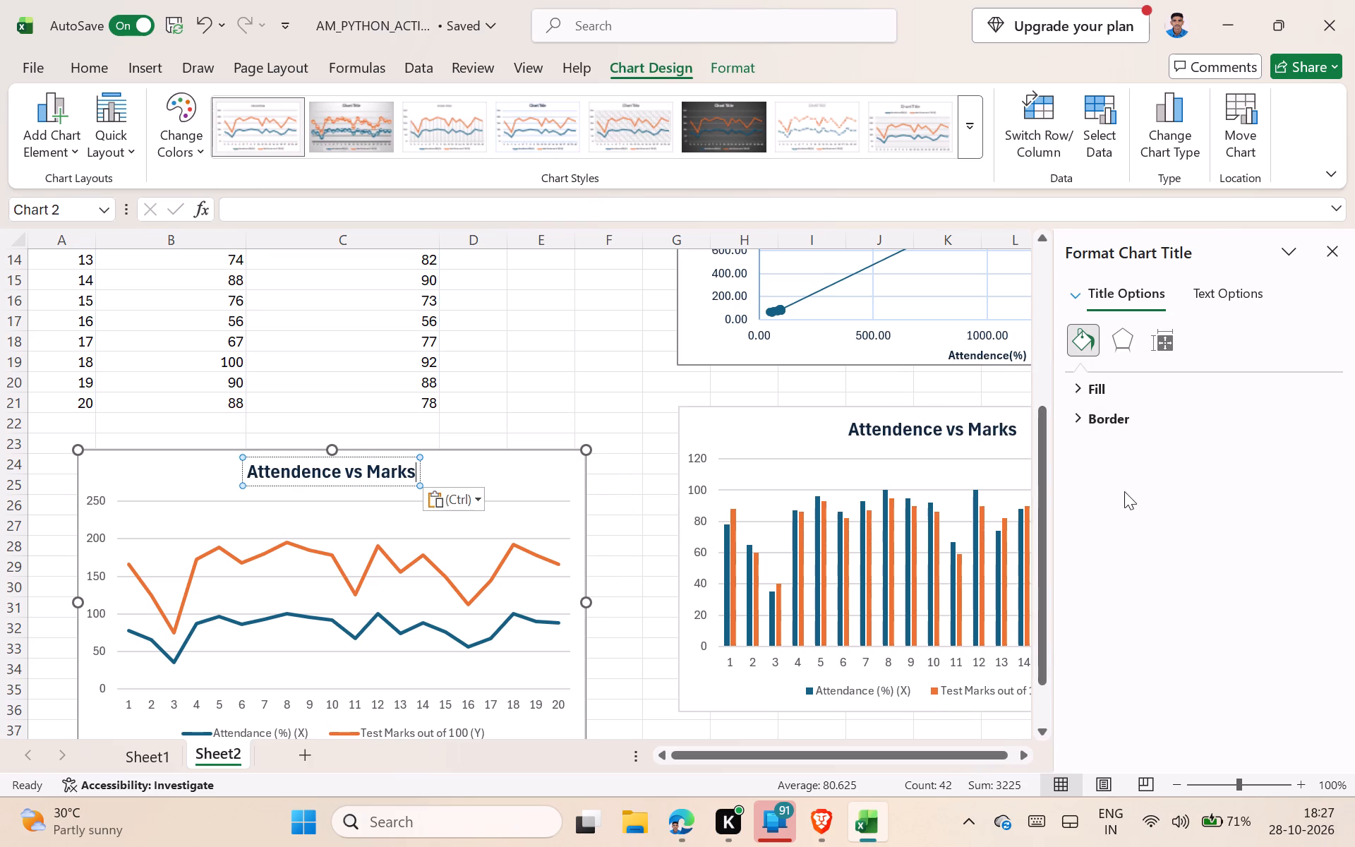
pyautogui.click(1332, 249)
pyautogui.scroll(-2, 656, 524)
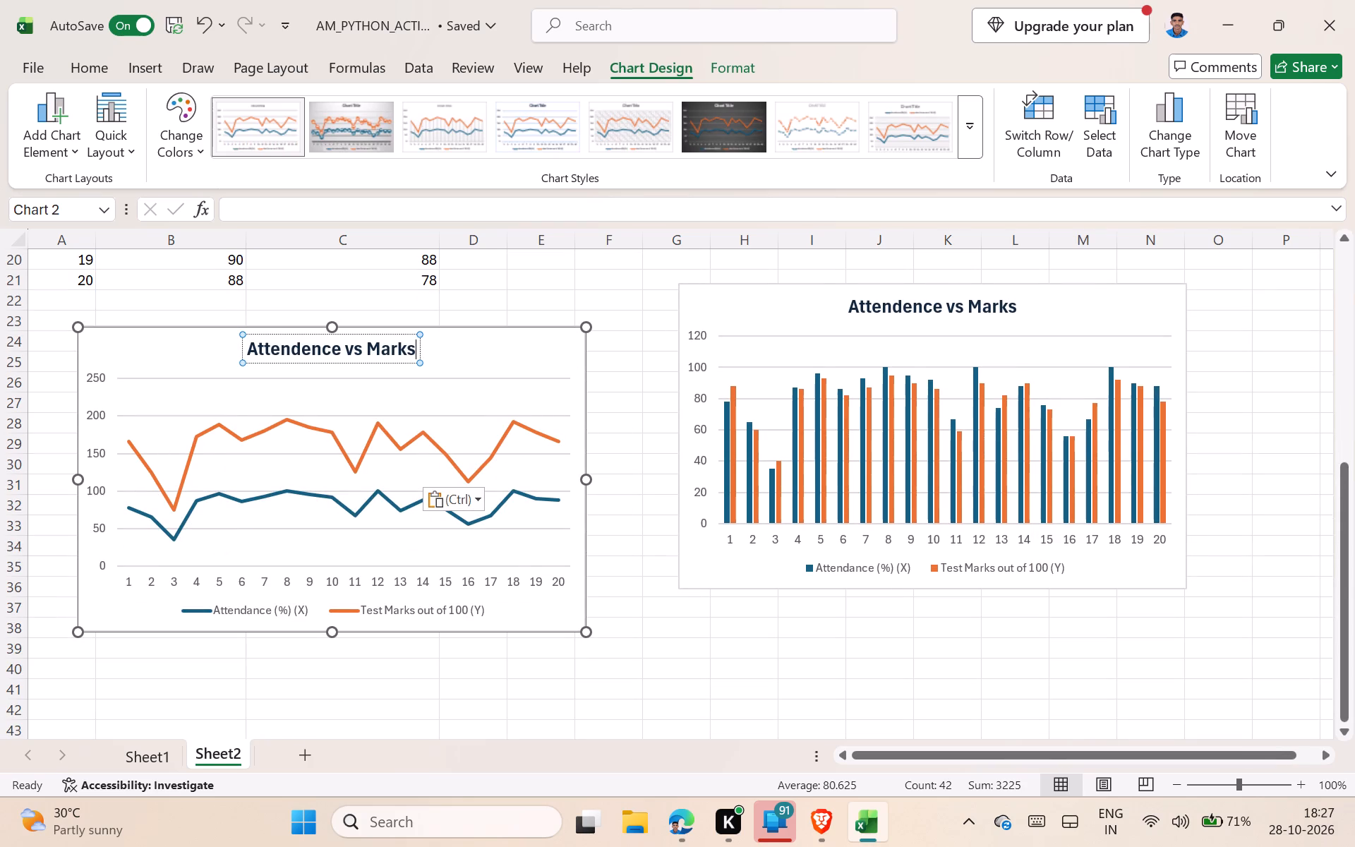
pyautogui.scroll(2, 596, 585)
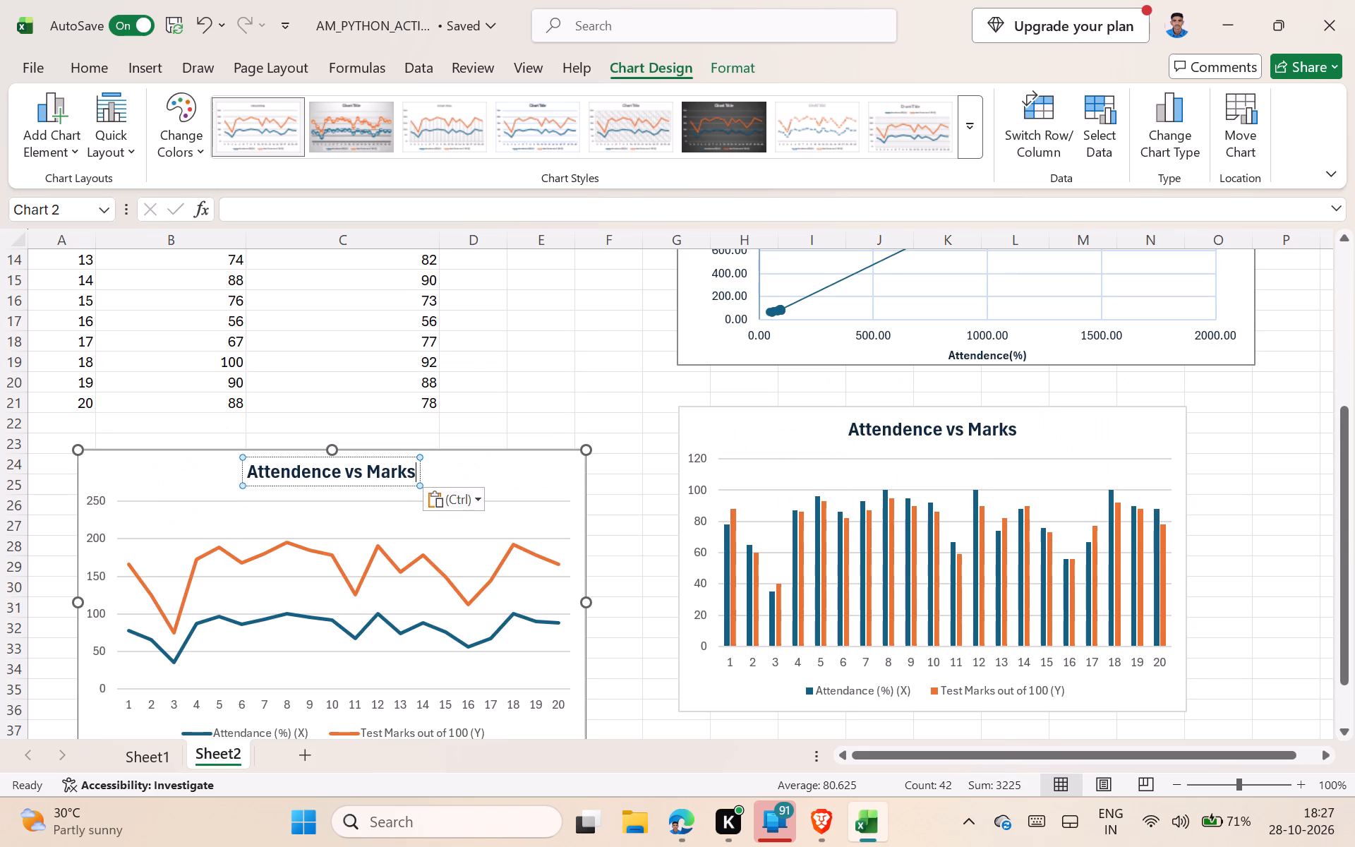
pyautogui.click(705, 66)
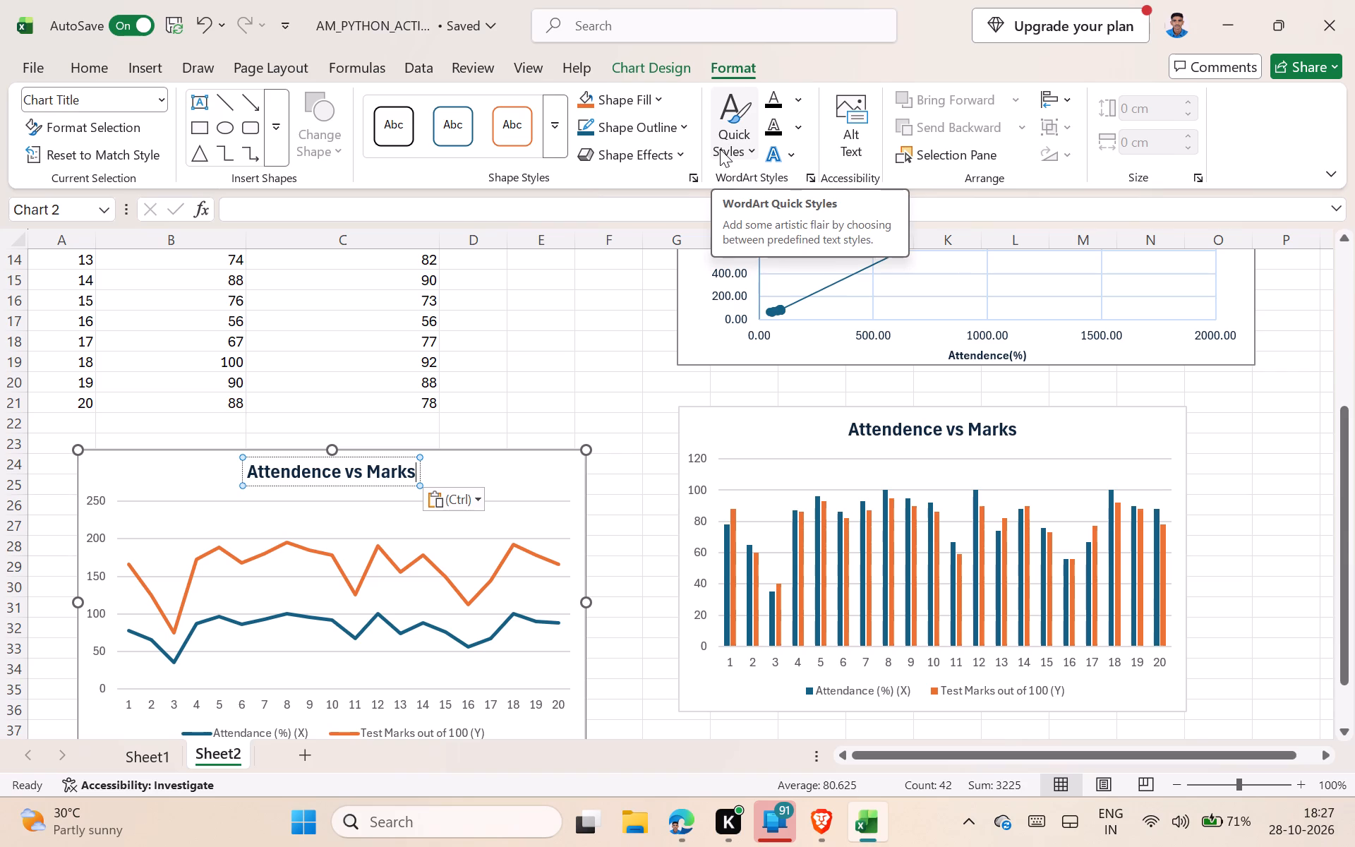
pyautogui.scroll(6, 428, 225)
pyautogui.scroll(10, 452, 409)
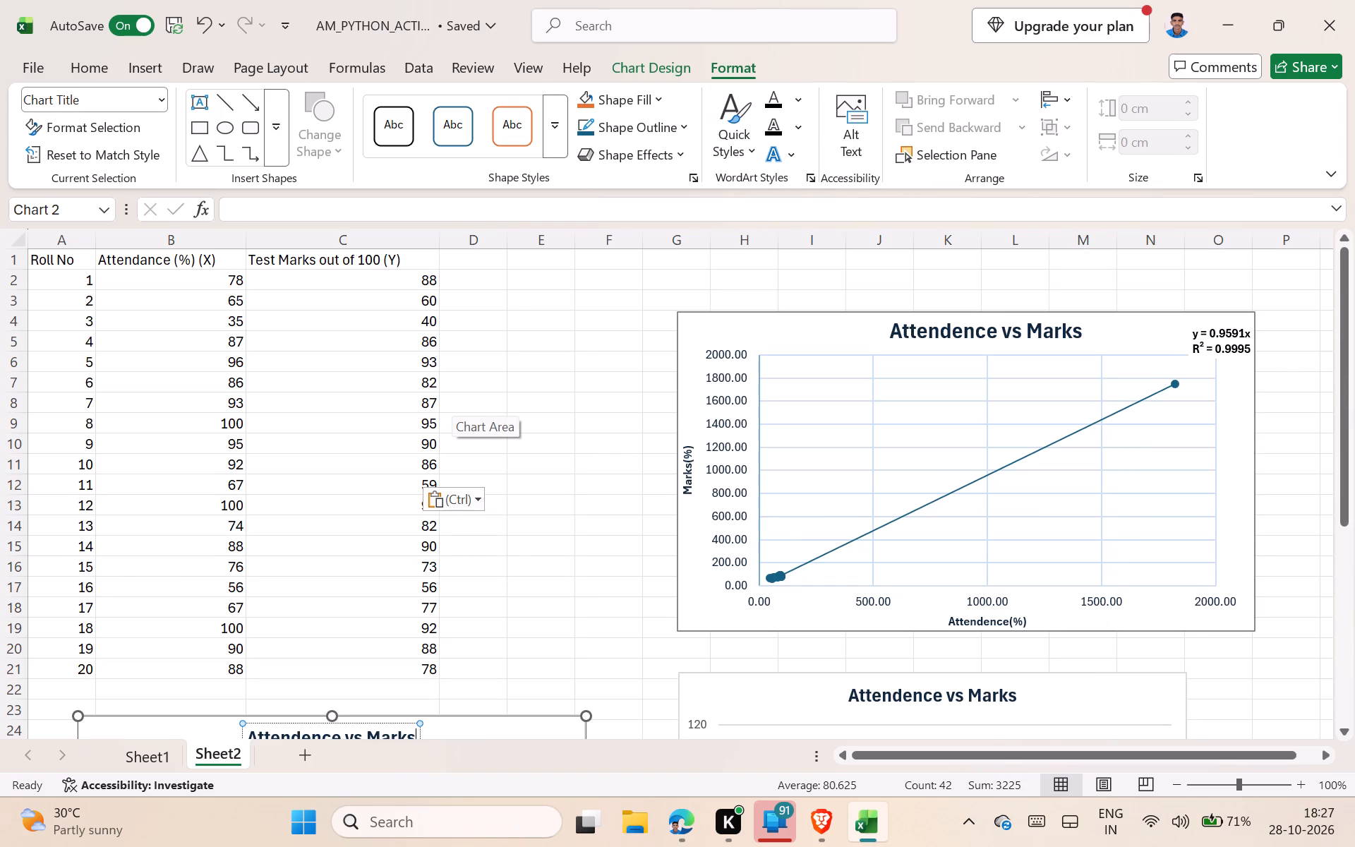
# Compare the column layout of the Sheet1 calculation table with the empty columns beside the Sheet2 data.
pyautogui.click(490, 263)
pyautogui.click(531, 257)
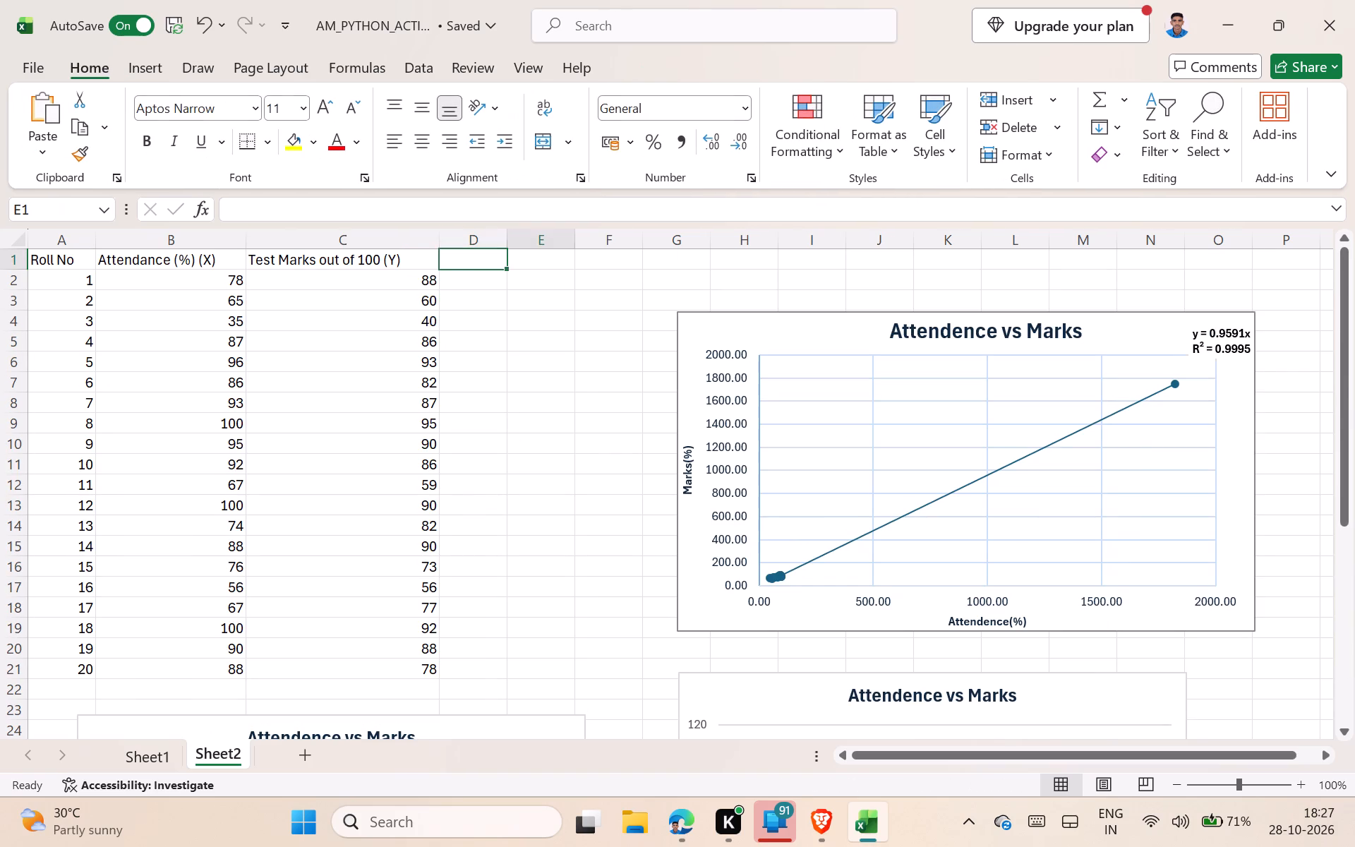
pyautogui.click(601, 255)
pyautogui.click(492, 259)
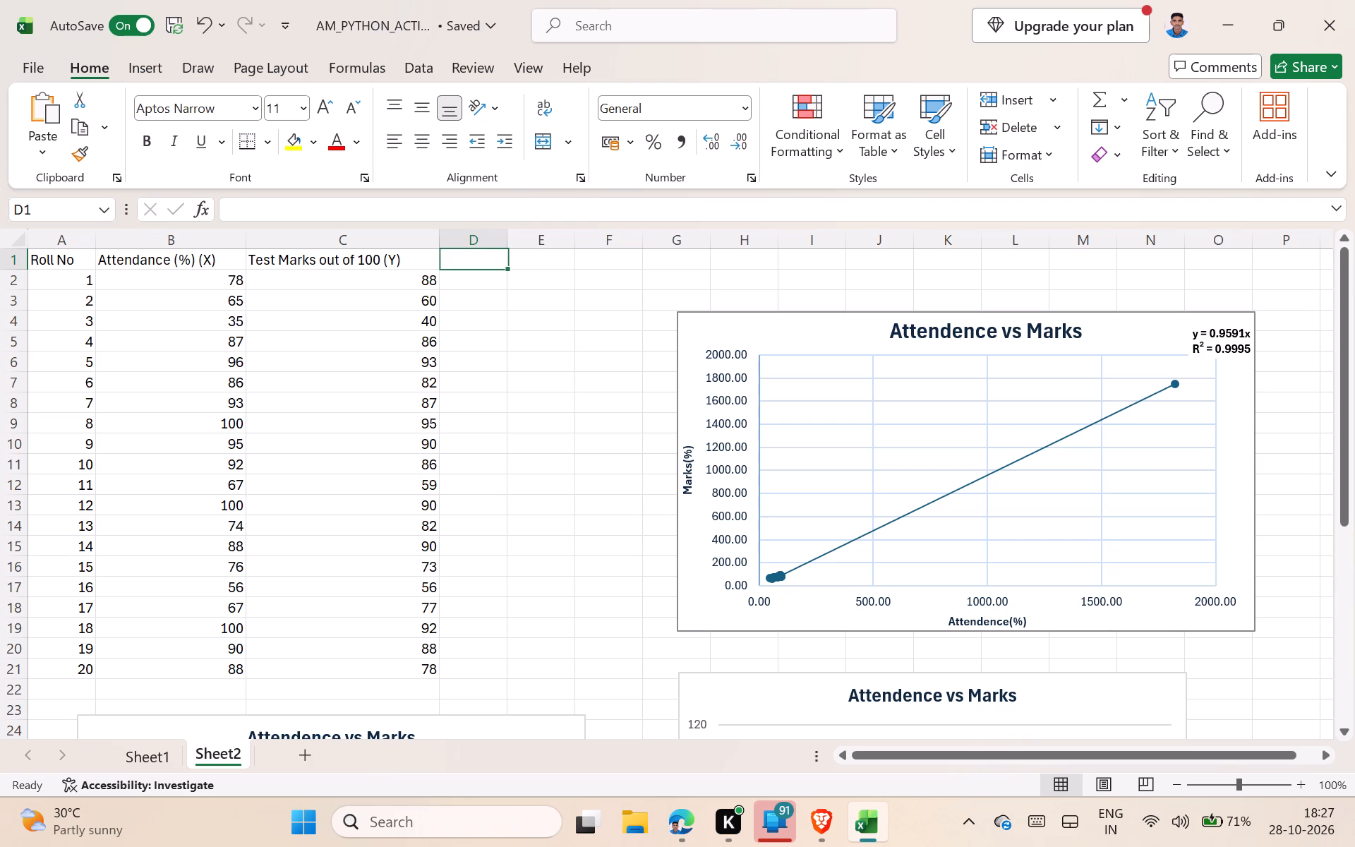
pyautogui.scroll(-1, 378, 375)
pyautogui.scroll(4, 376, 390)
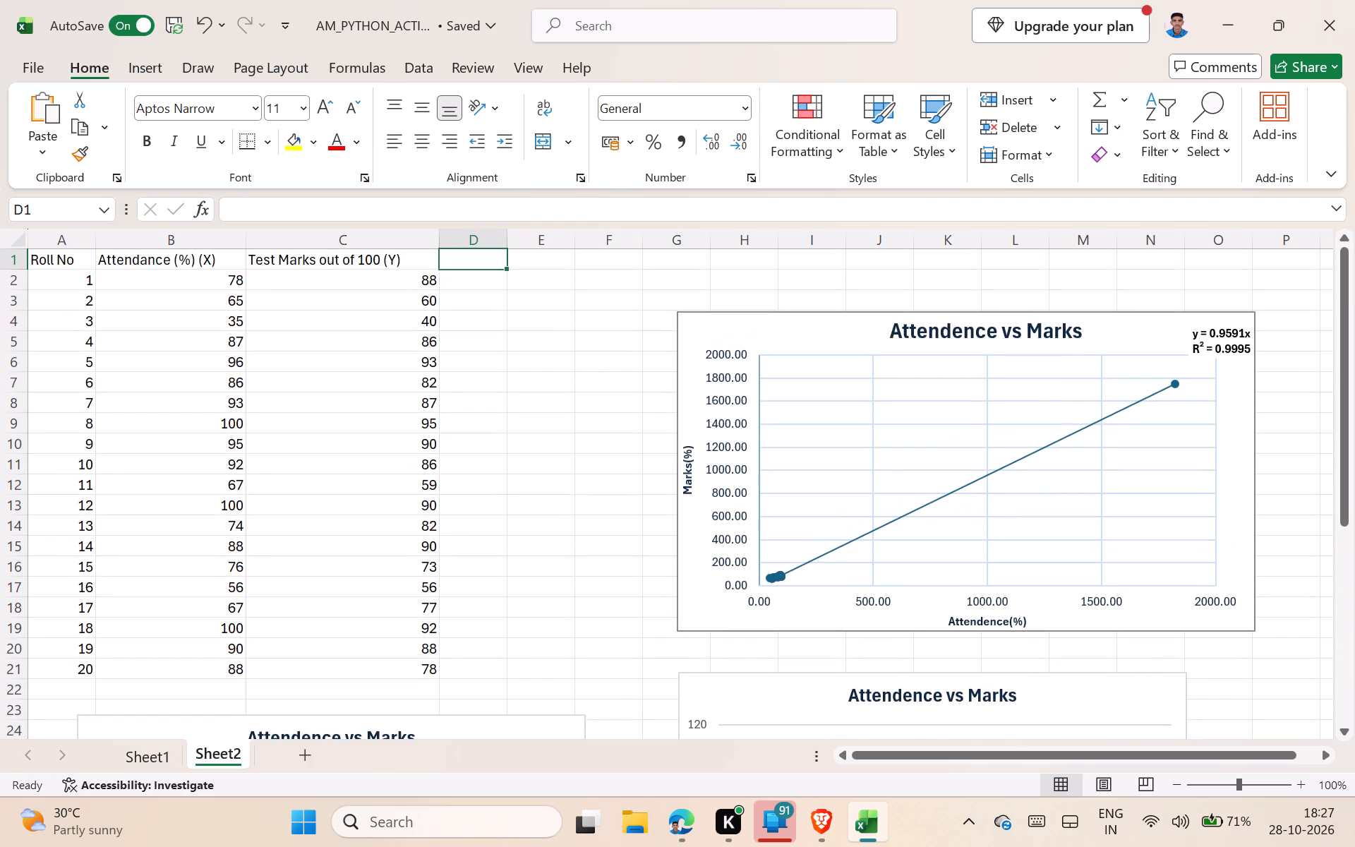
pyautogui.click(132, 753)
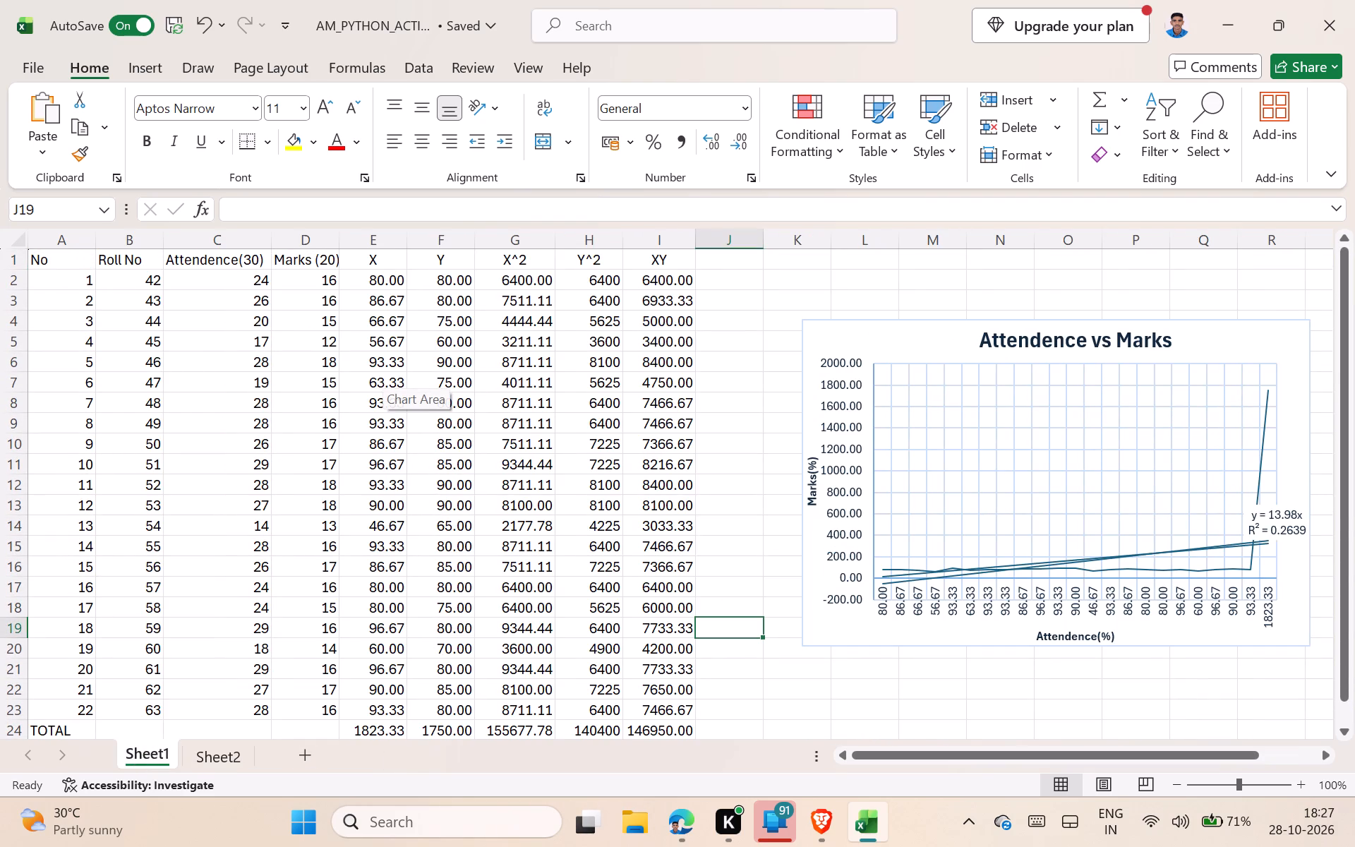
pyautogui.scroll(-1, 305, 426)
pyautogui.scroll(1, 305, 426)
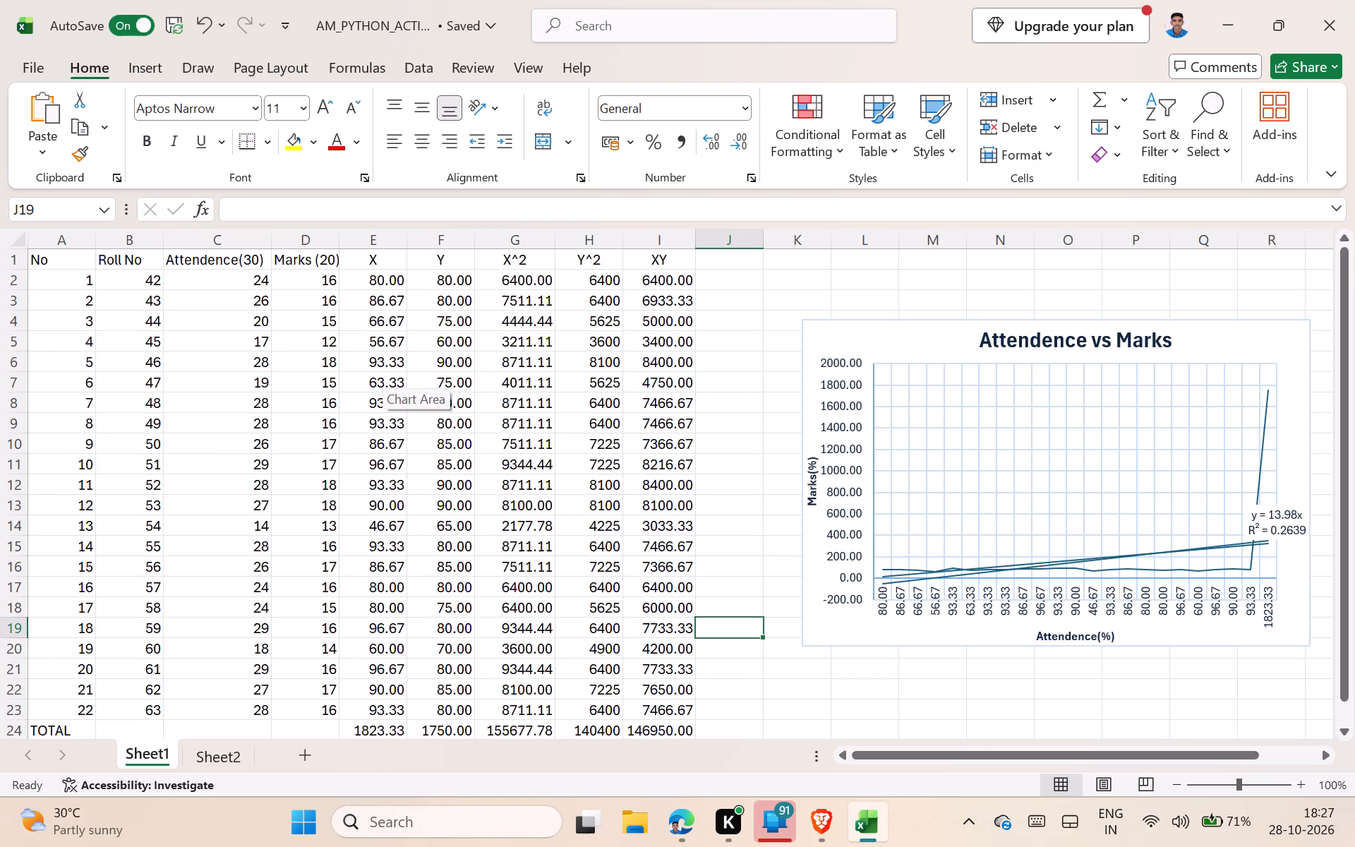
pyautogui.click(231, 757)
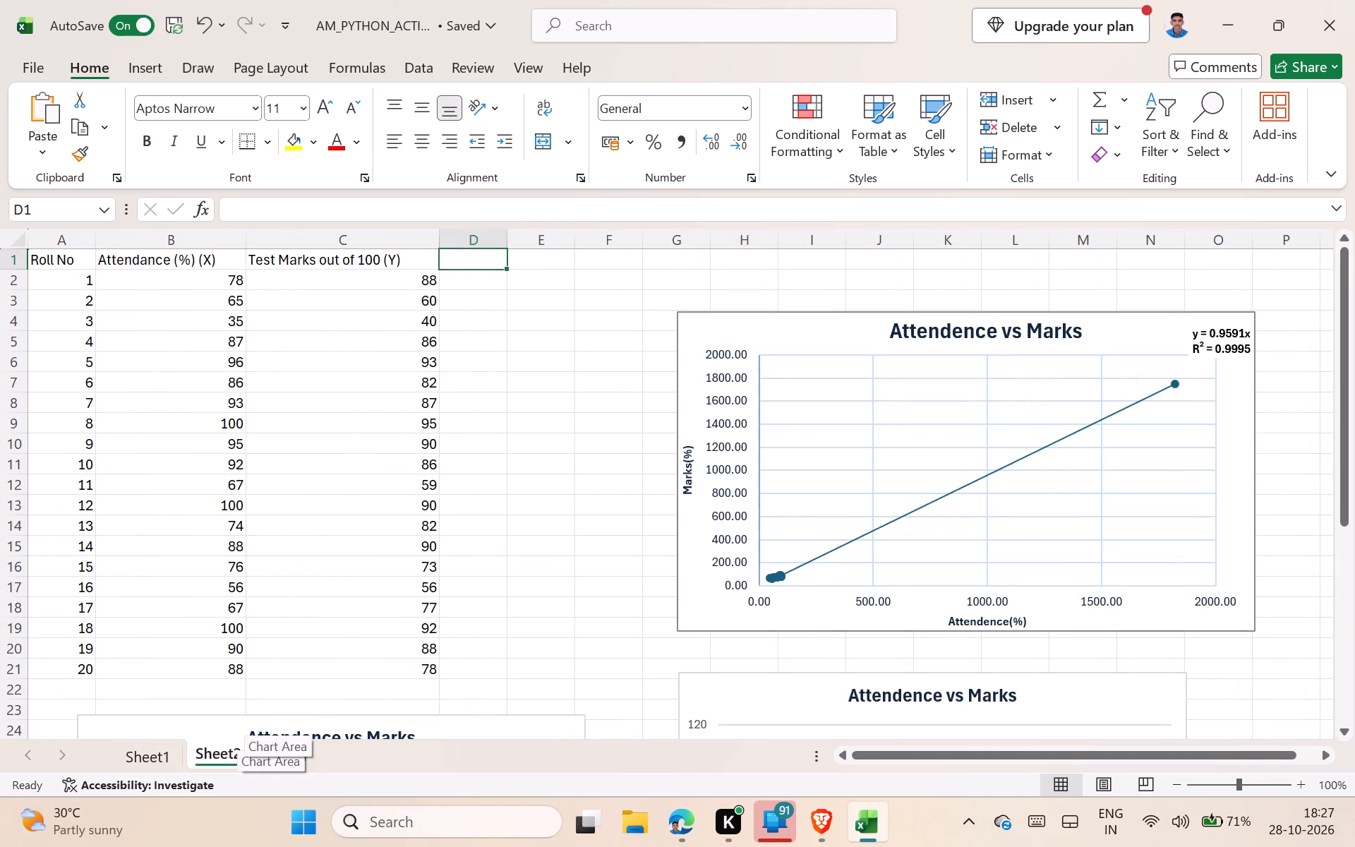
pyautogui.click(609, 683)
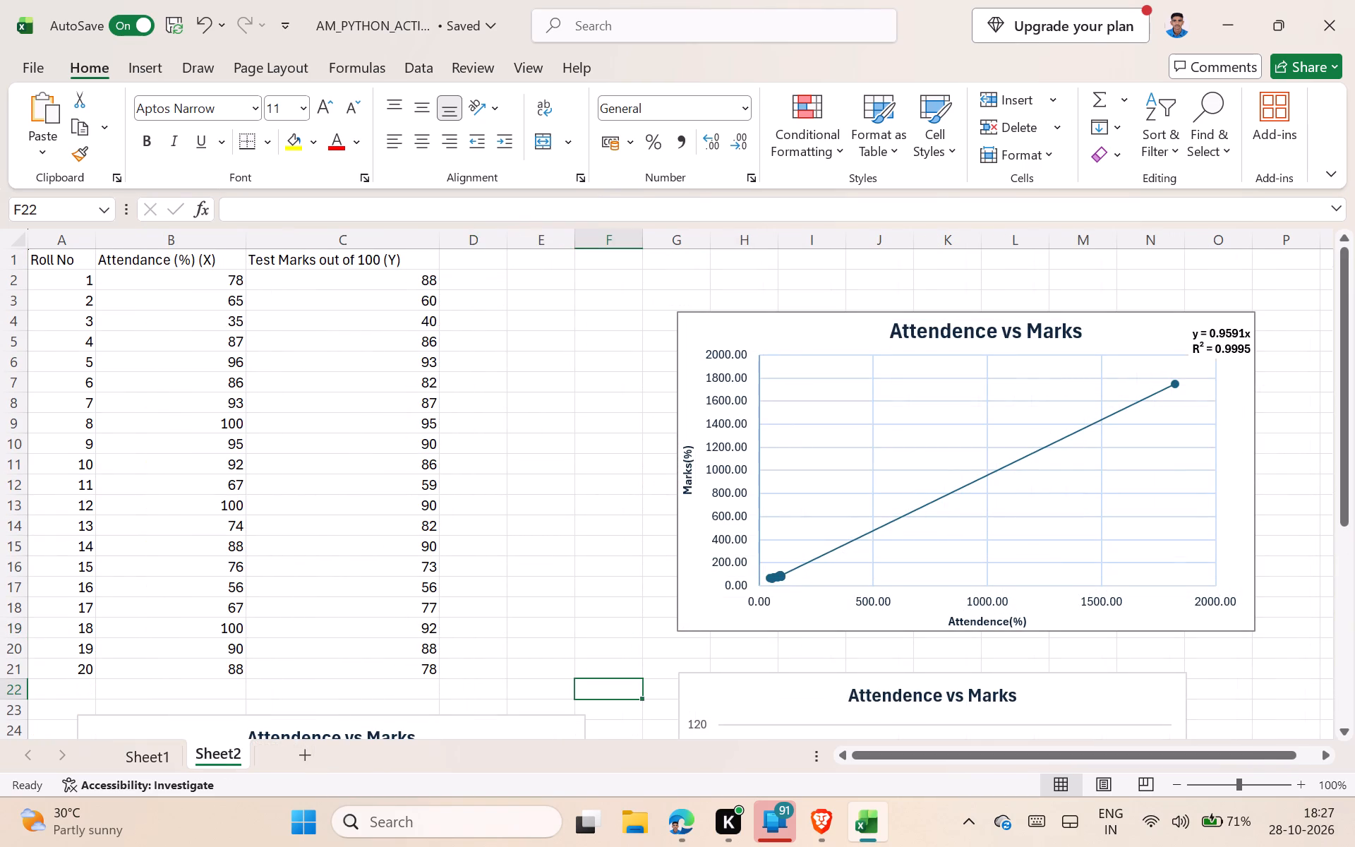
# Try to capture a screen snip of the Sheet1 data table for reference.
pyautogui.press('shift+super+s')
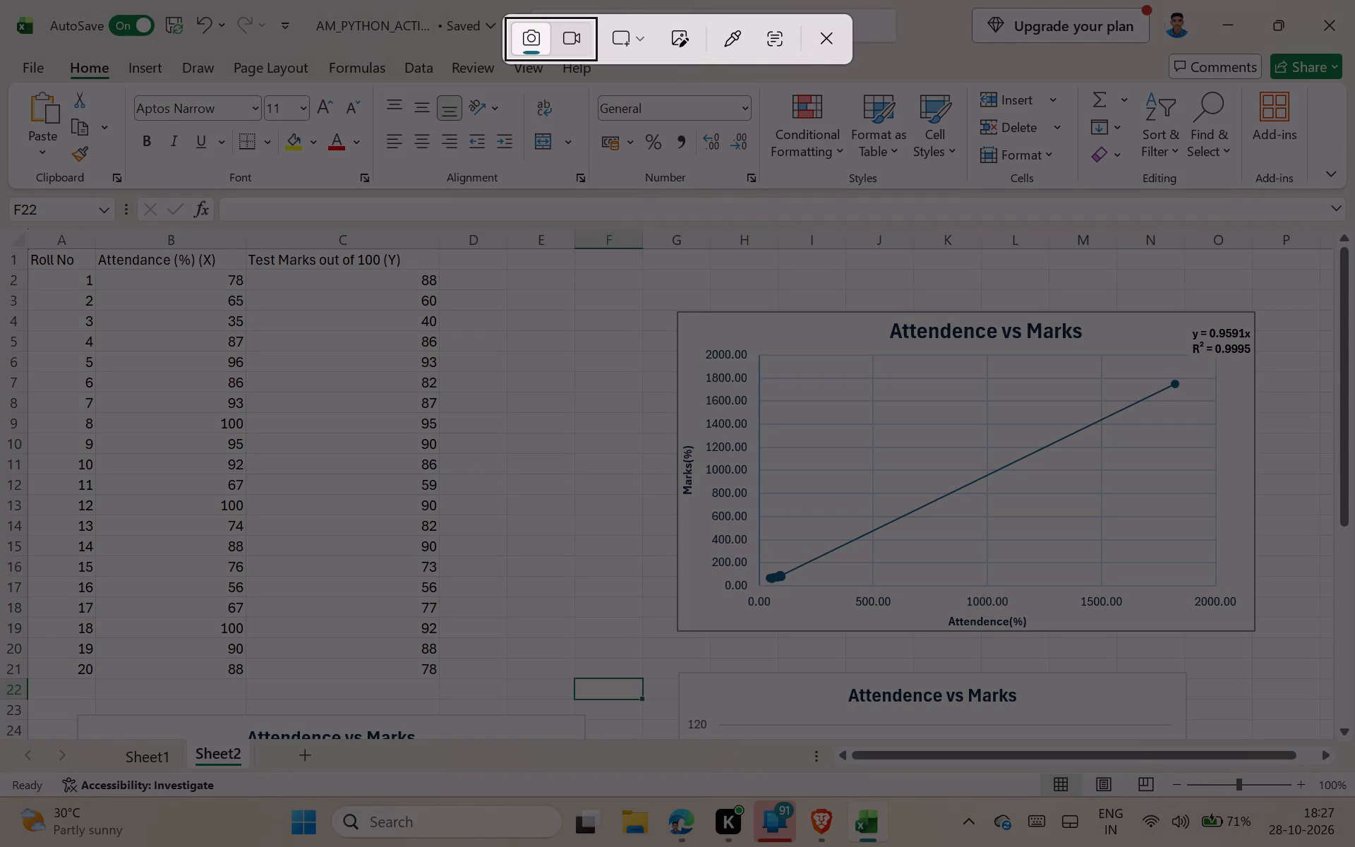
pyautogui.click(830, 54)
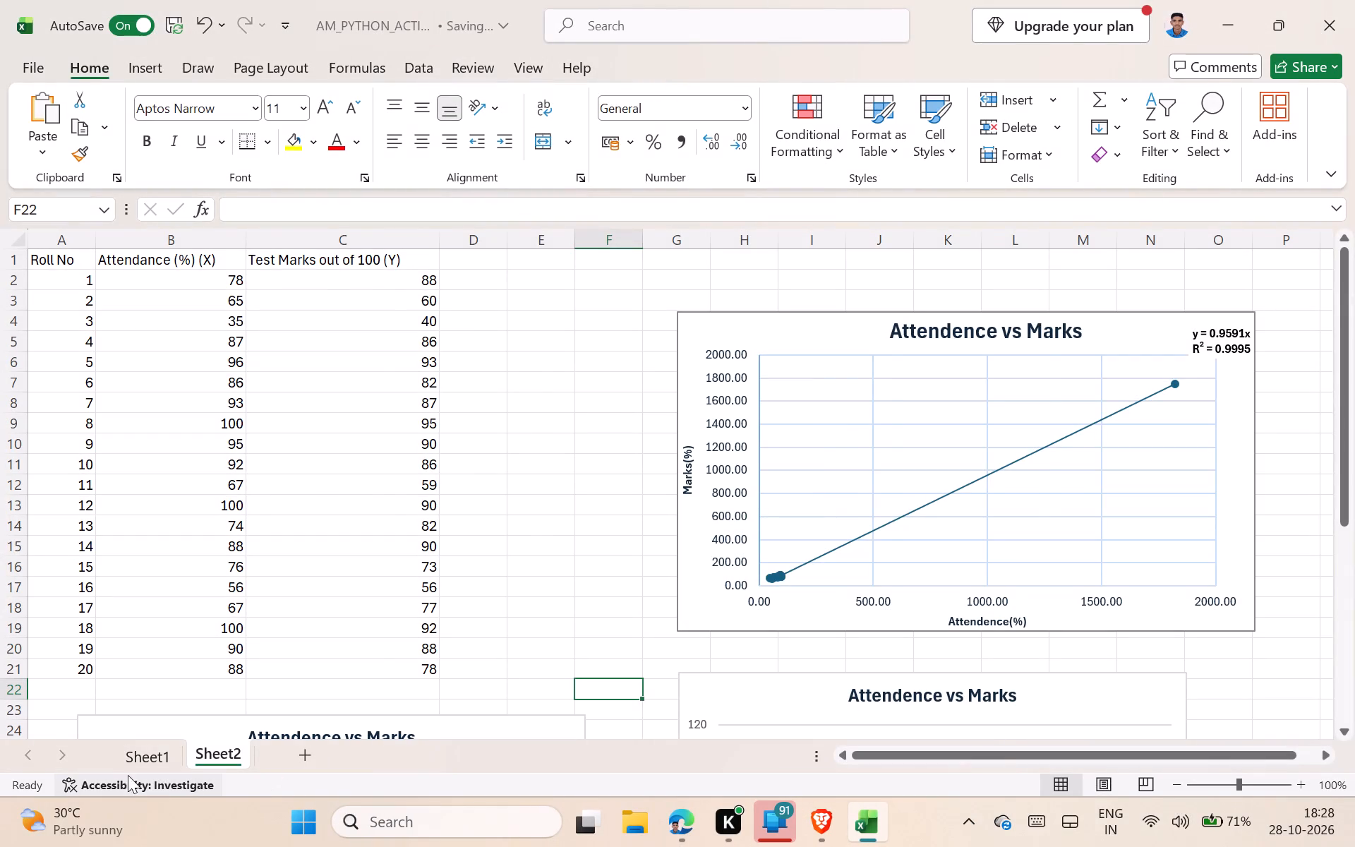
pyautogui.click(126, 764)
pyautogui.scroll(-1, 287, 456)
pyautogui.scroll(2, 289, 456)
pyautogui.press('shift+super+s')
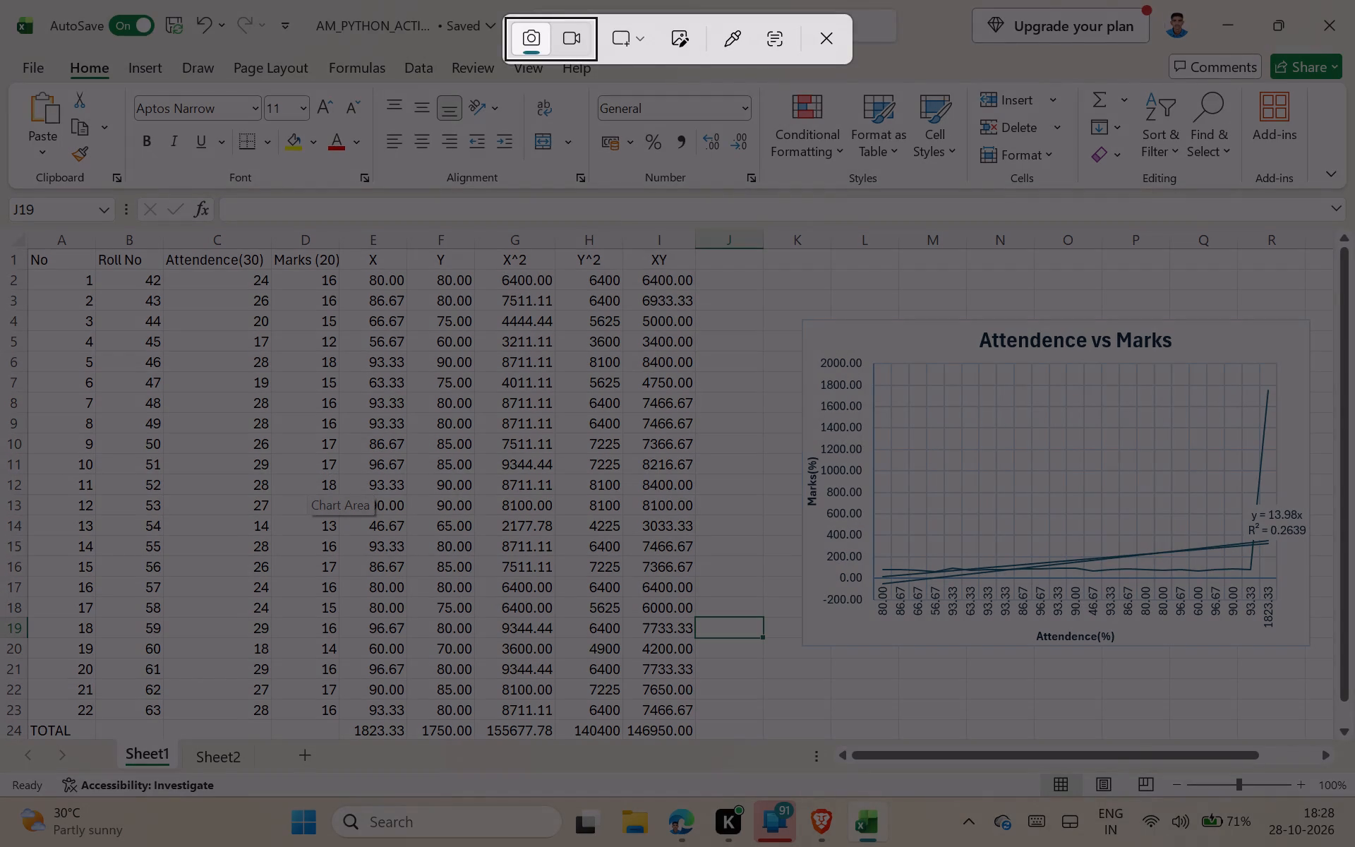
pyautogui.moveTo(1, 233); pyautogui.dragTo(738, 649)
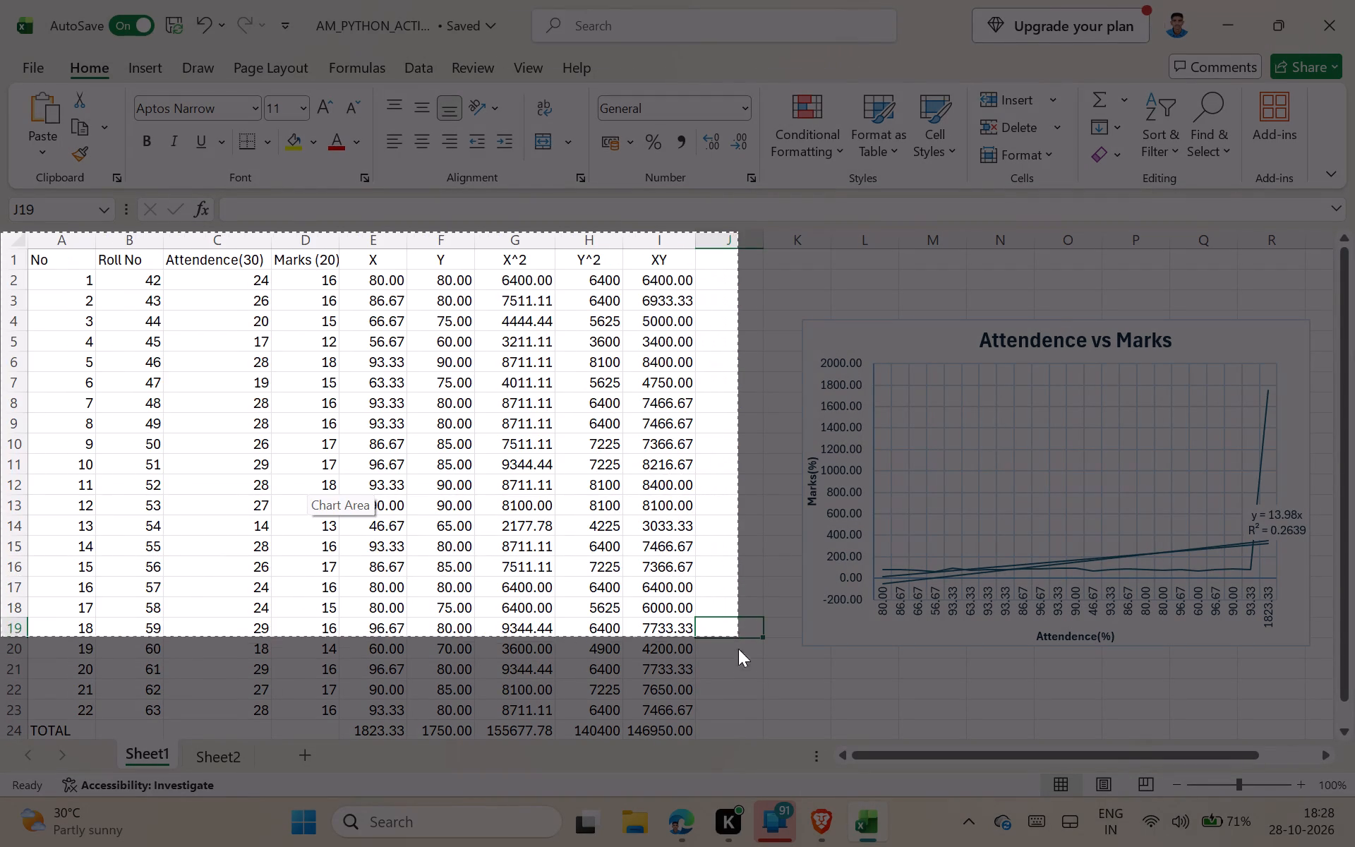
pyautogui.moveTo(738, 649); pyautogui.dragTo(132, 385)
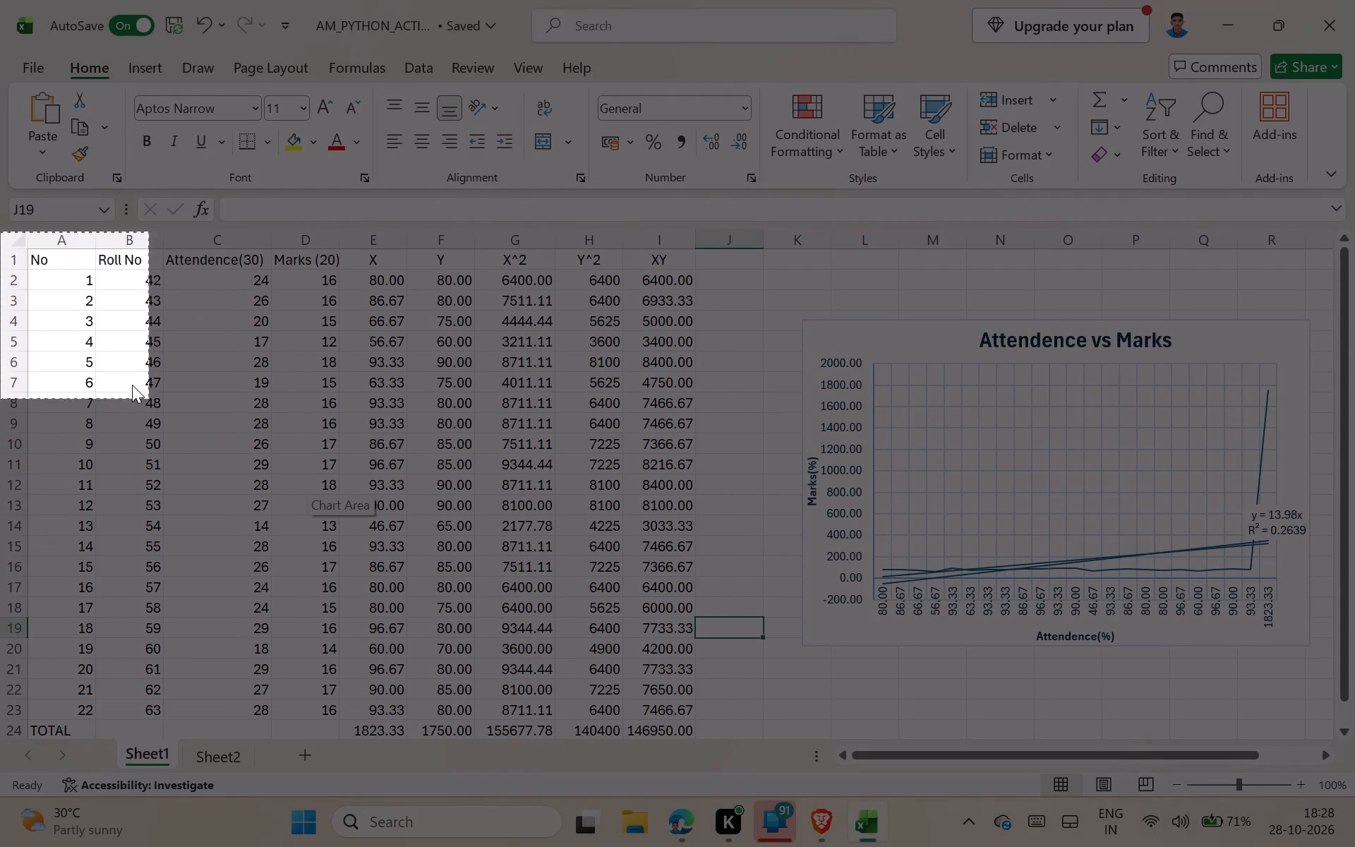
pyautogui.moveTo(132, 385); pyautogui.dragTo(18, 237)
# Enter the column headers X in cell D1 and Y in cell E1 on Sheet2.
pyautogui.click(246, 759)
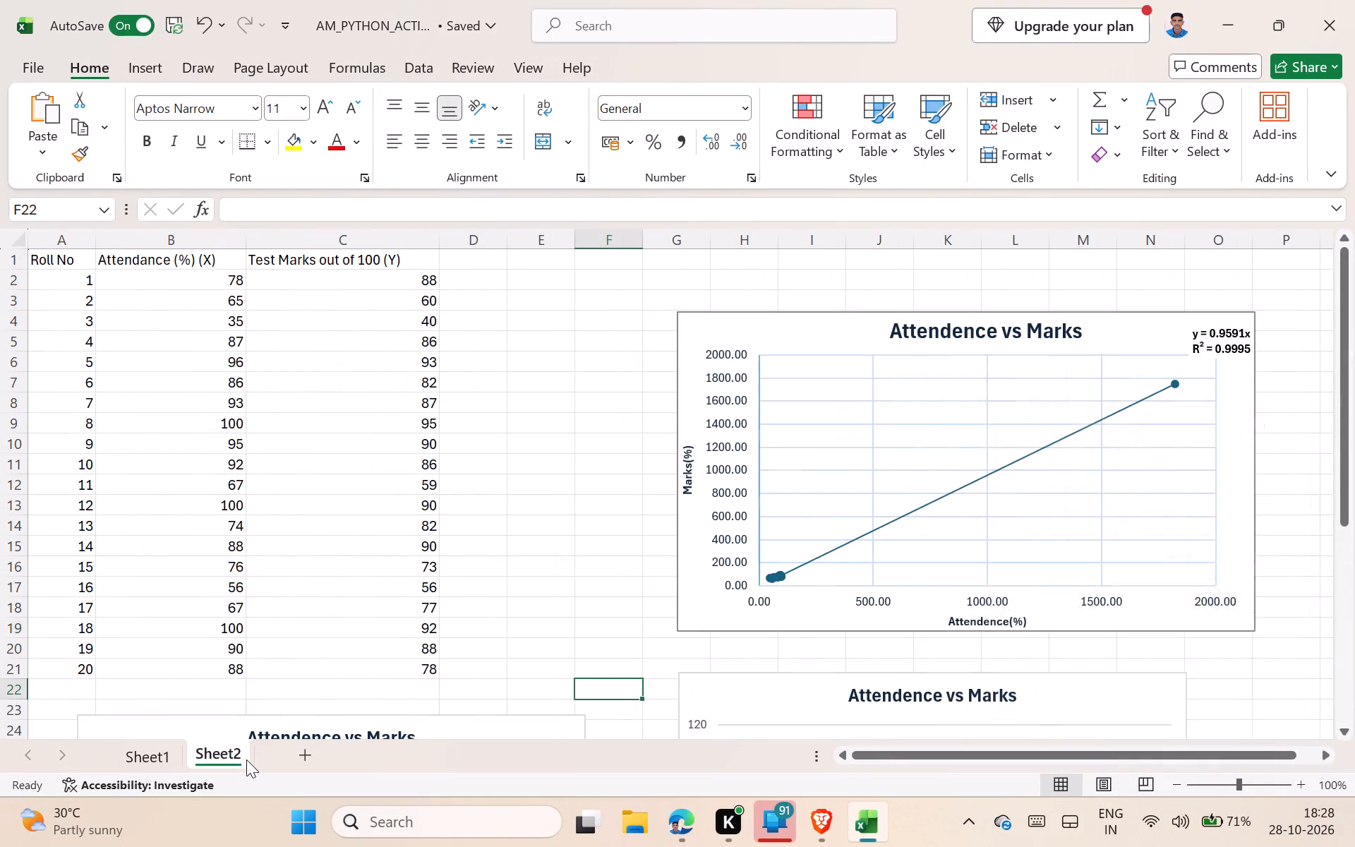
pyautogui.click(482, 268)
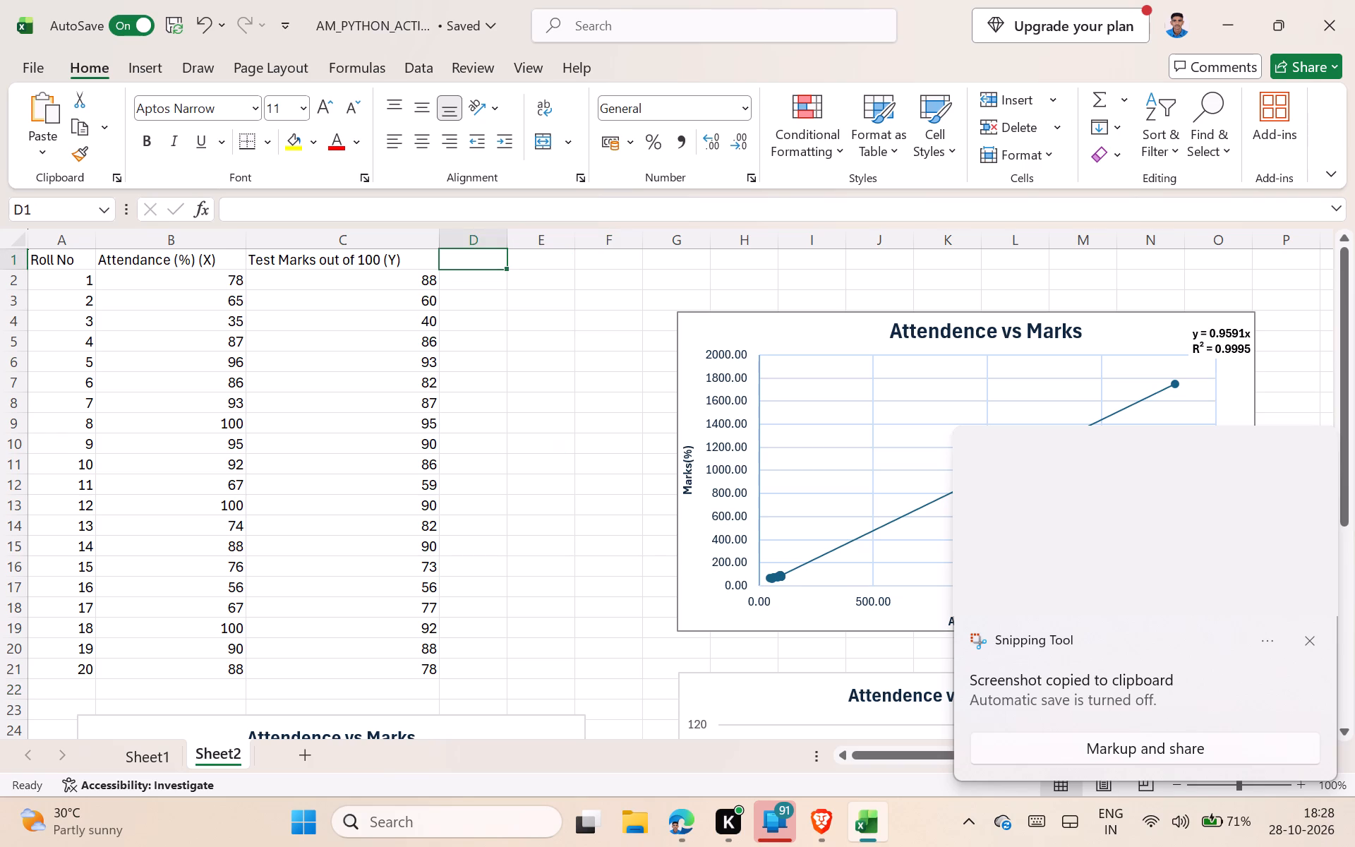
pyautogui.press('x')
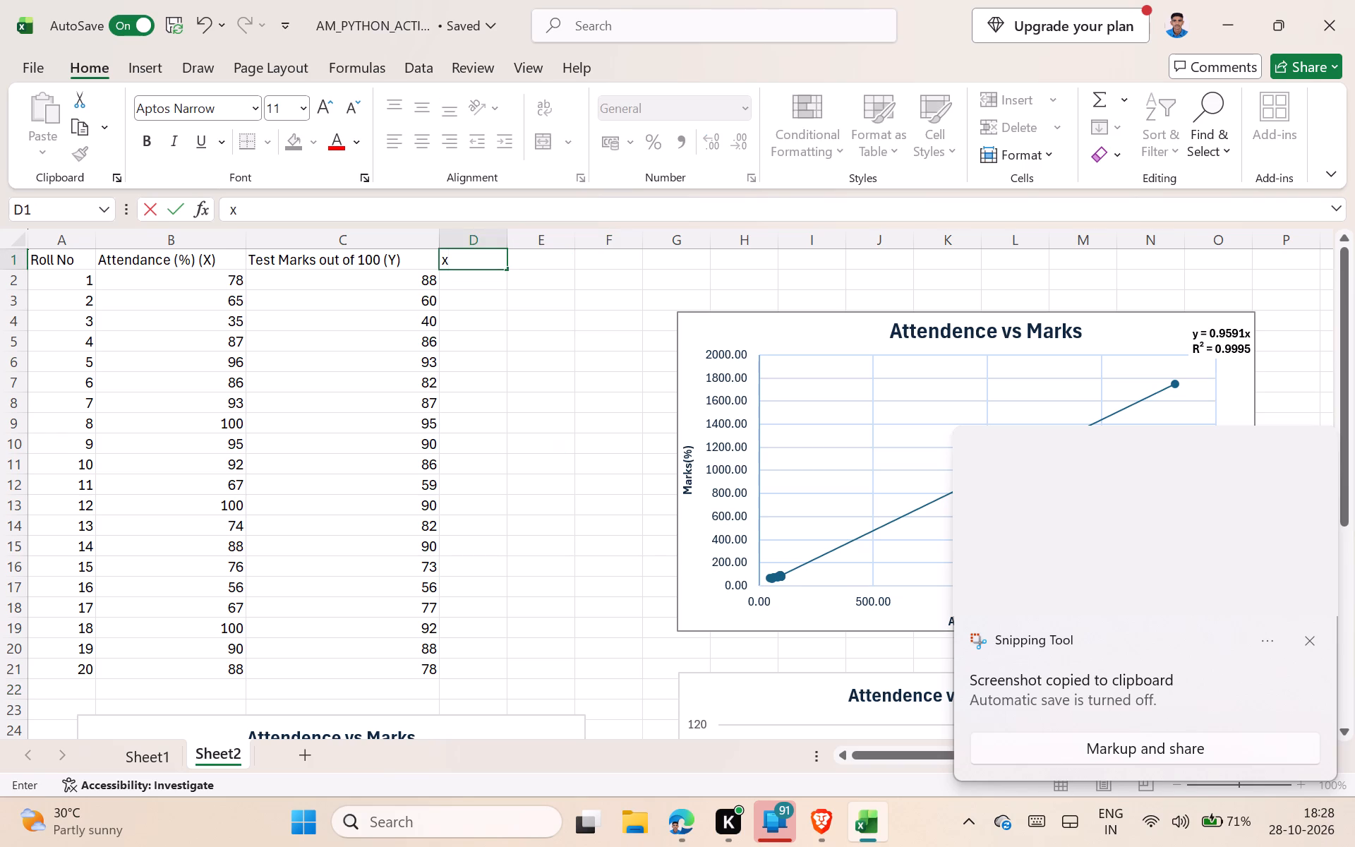
pyautogui.press('BackSpace')
pyautogui.press('x')
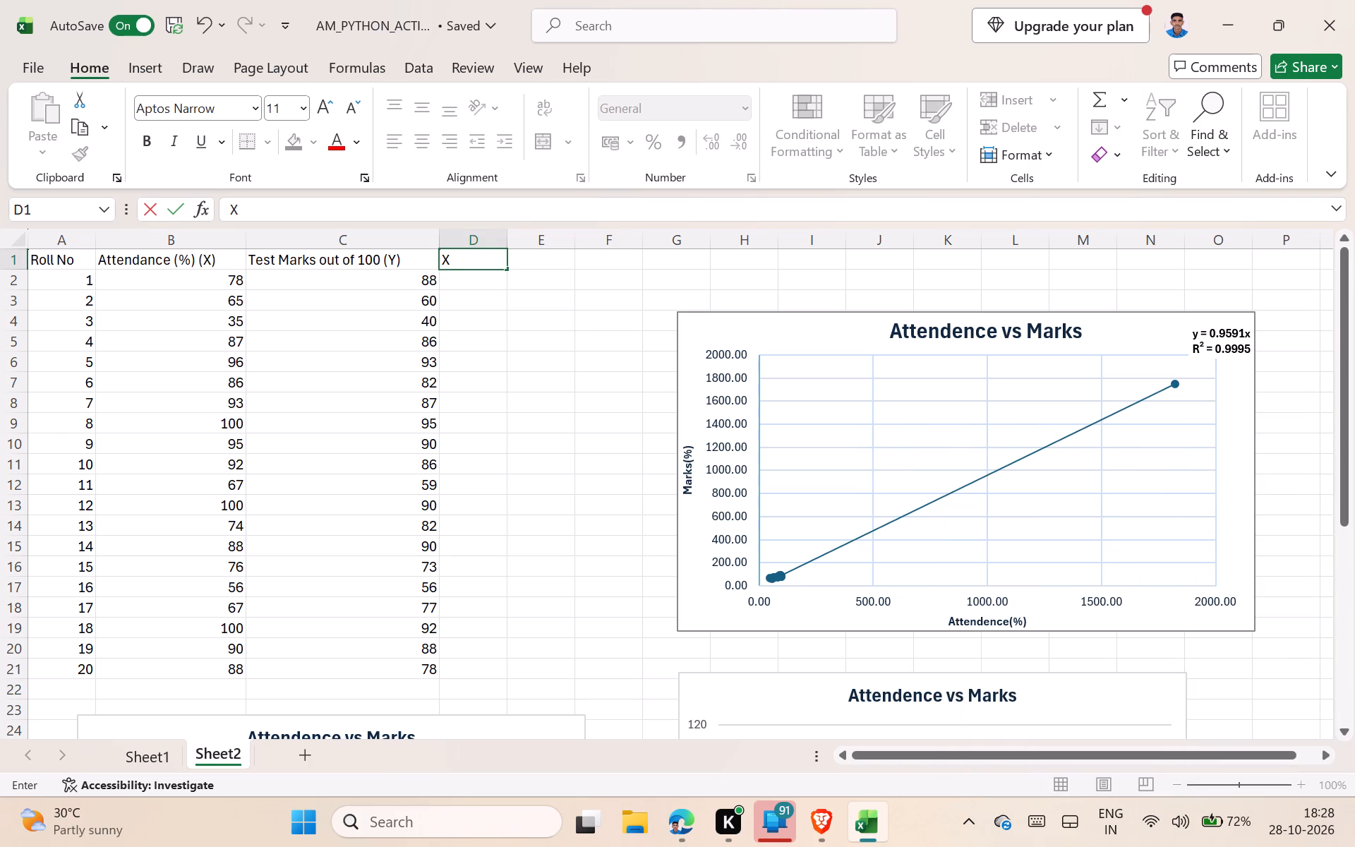
pyautogui.hotkey('shift', '^')
pyautogui.press('2')
pyautogui.press('BackSpace')
pyautogui.press('BackSpace')
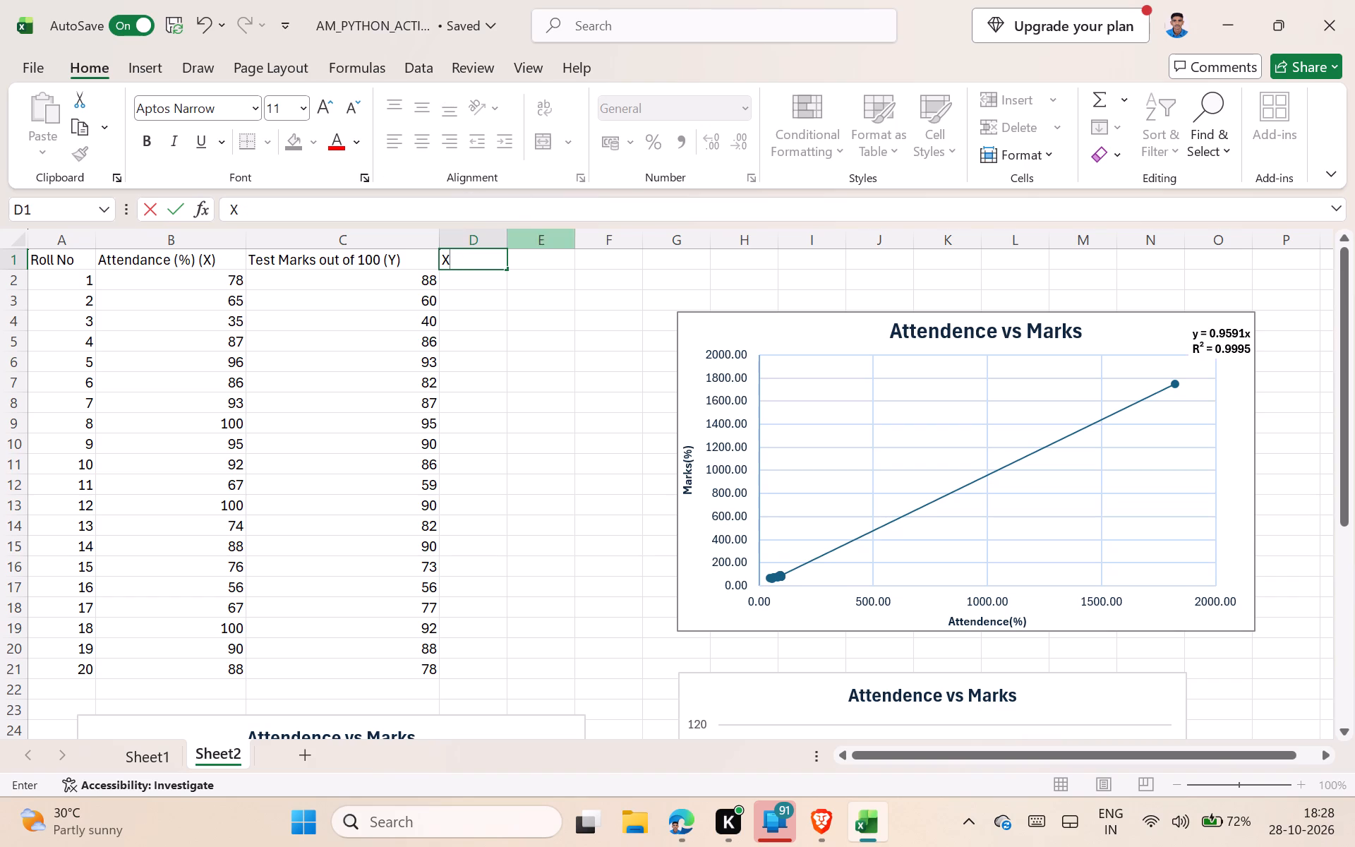
pyautogui.click(535, 260)
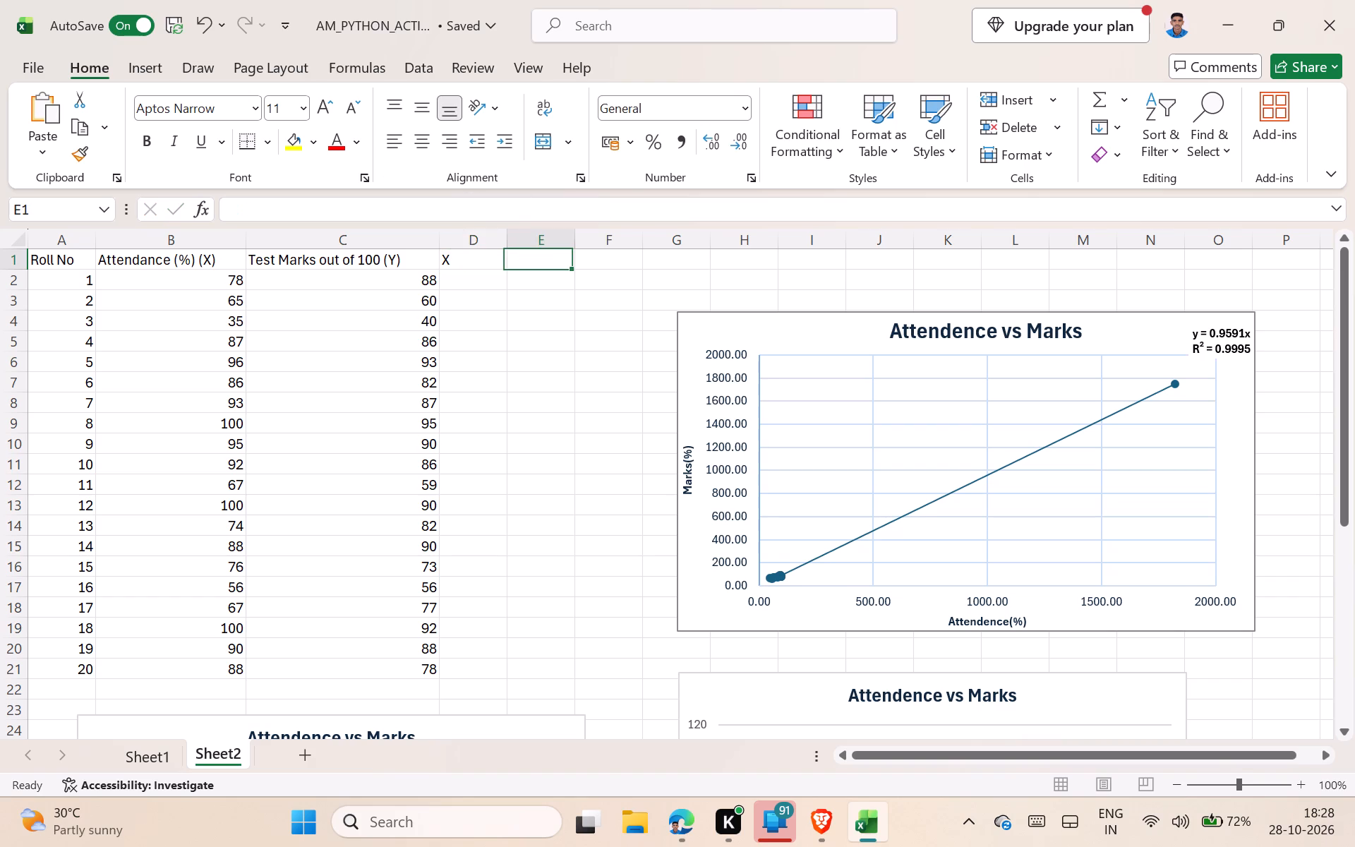
pyautogui.hotkey('shift', 'y')
pyautogui.press('BackSpace')
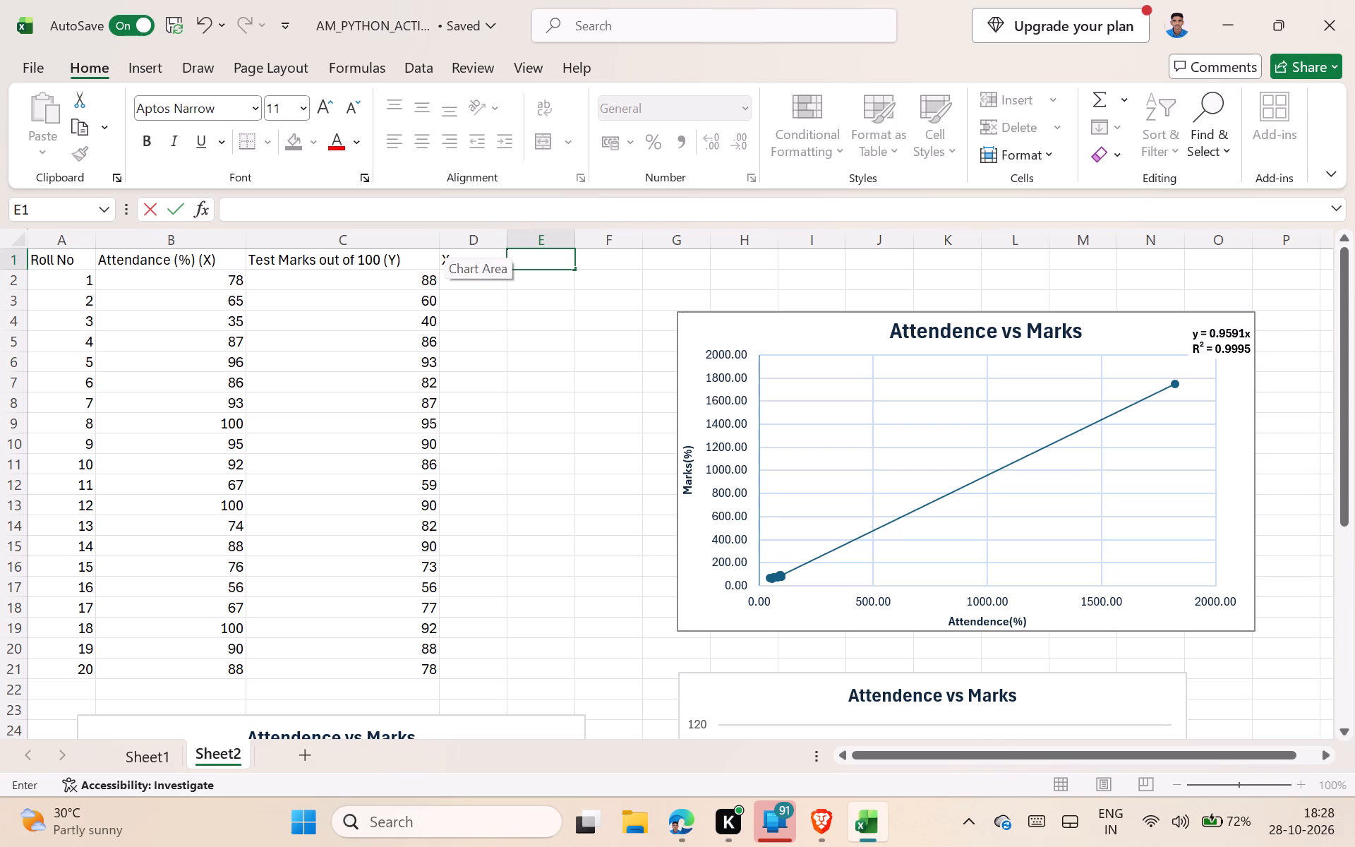
pyautogui.press('y')
# Look through the text orientation, merge and font size options for header cell D1 and turn on text wrapping.
pyautogui.click(459, 260)
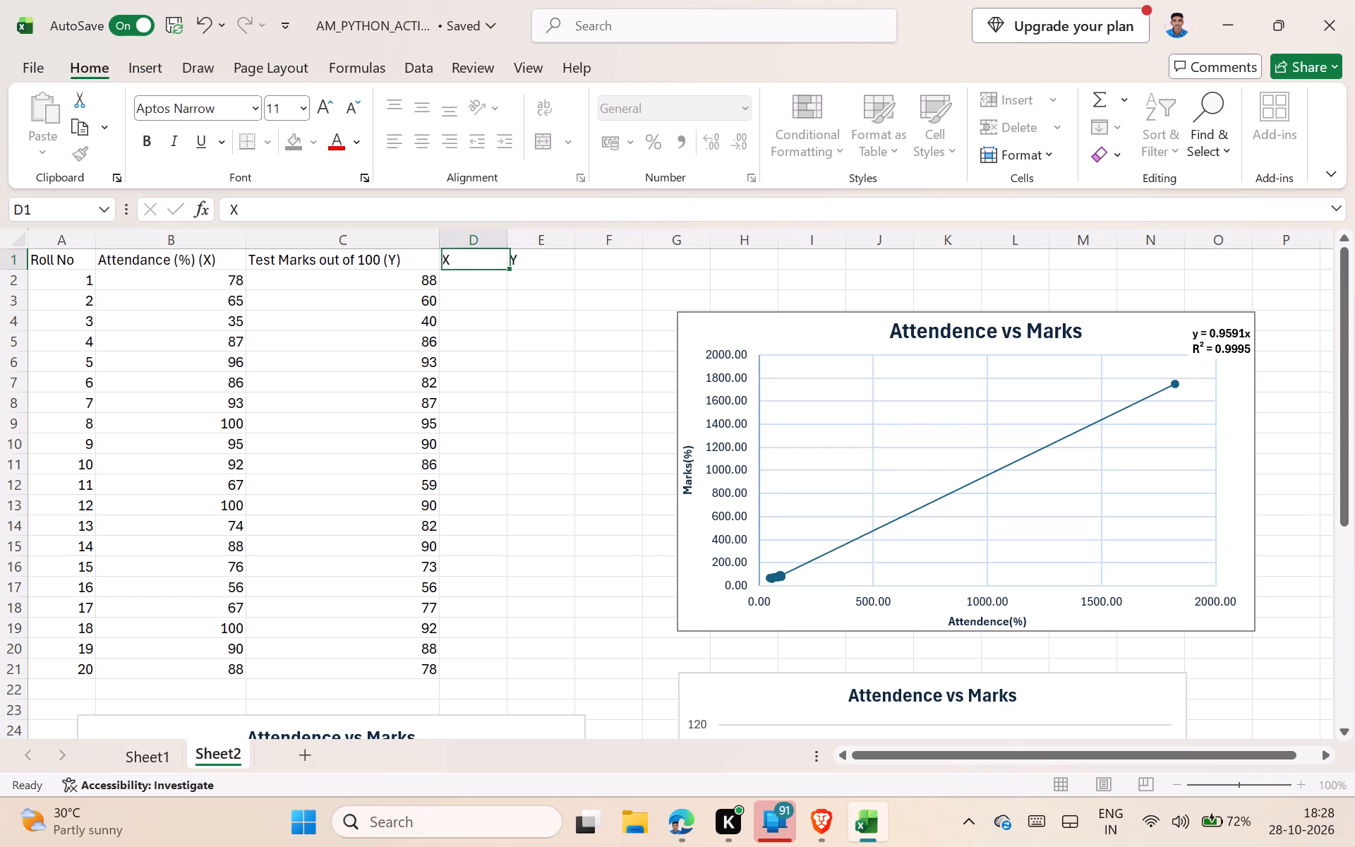
pyautogui.click(488, 100)
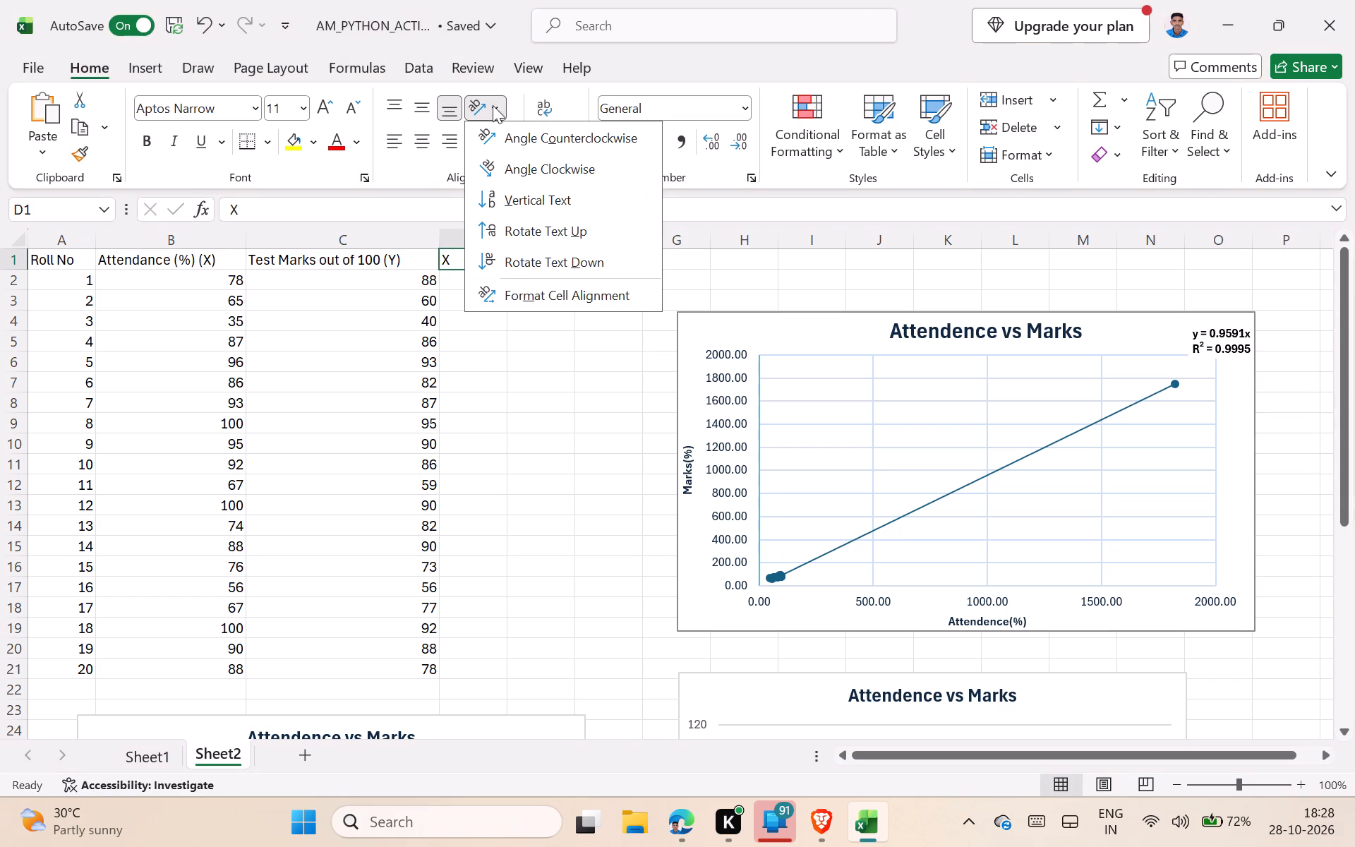
pyautogui.click(521, 362)
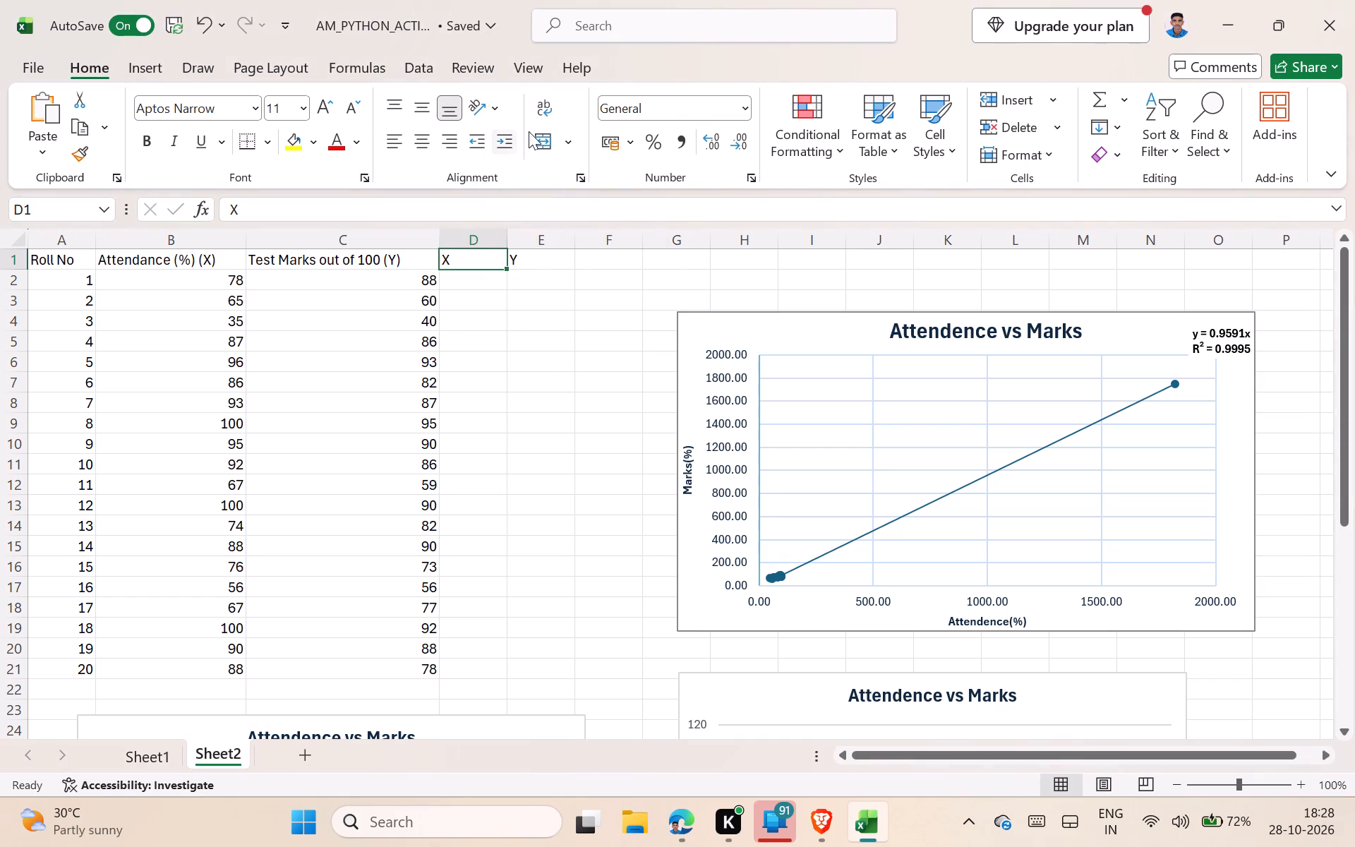
pyautogui.click(538, 107)
pyautogui.click(560, 143)
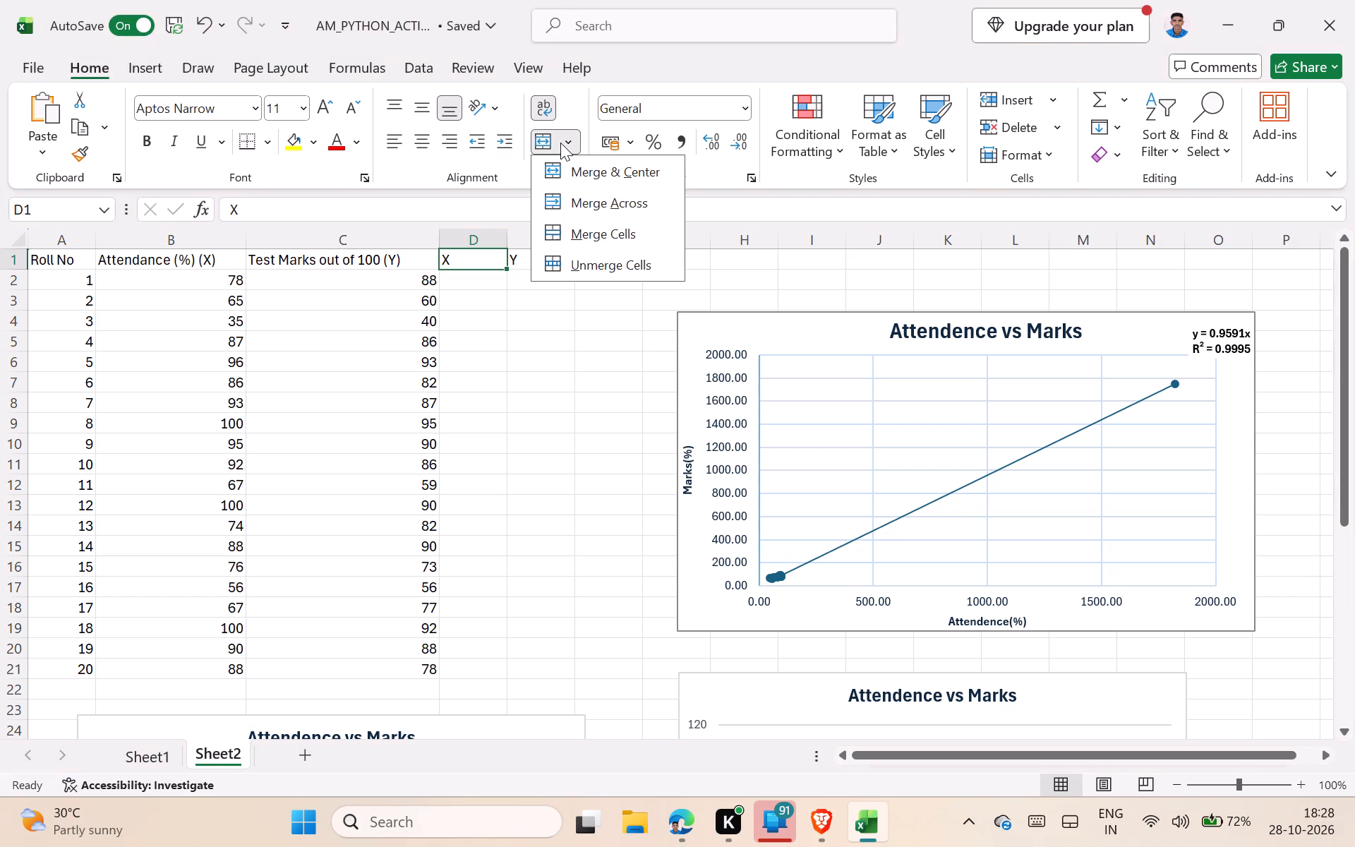
pyautogui.click(560, 143)
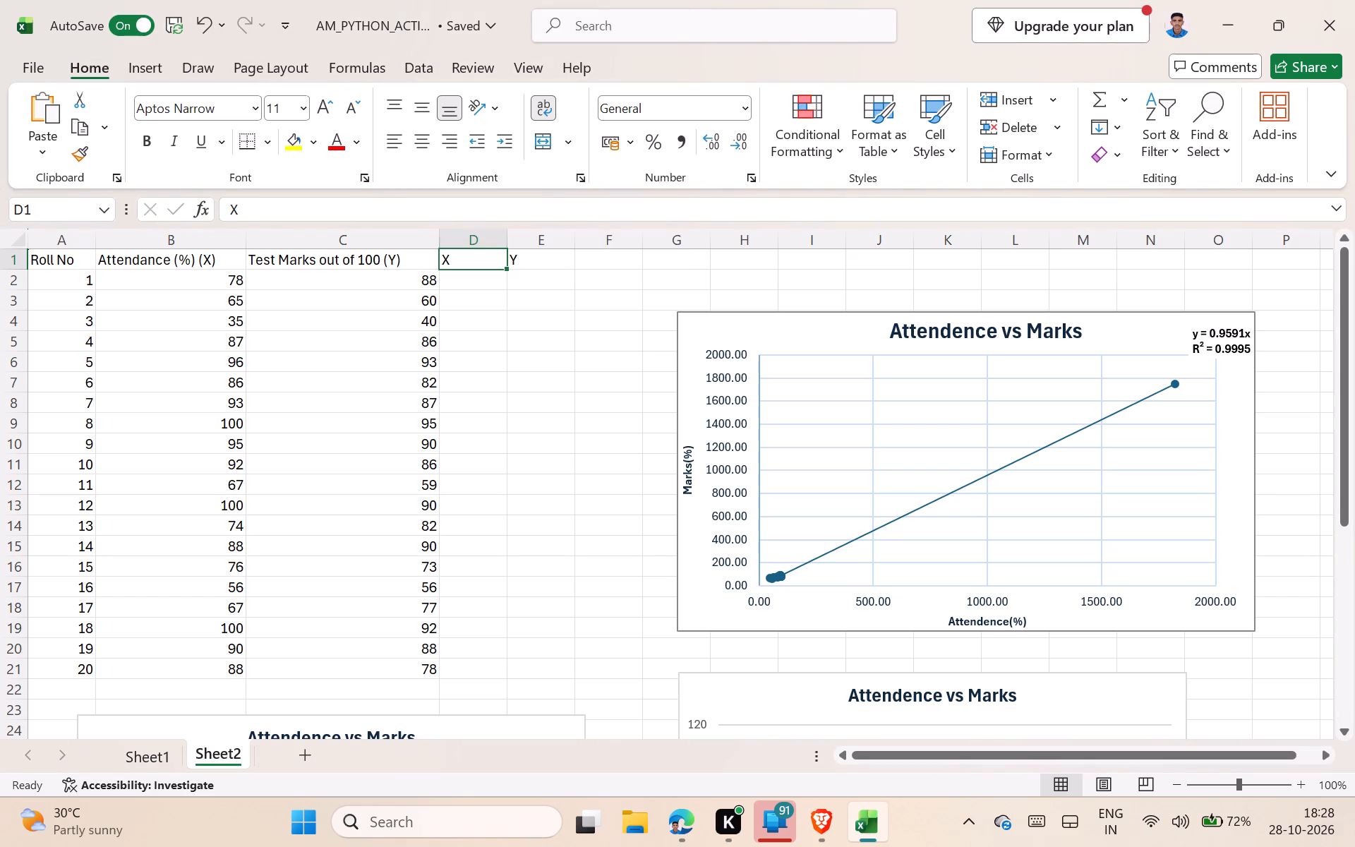
pyautogui.click(467, 268)
pyautogui.click(467, 260)
pyautogui.click(323, 107)
pyautogui.click(347, 101)
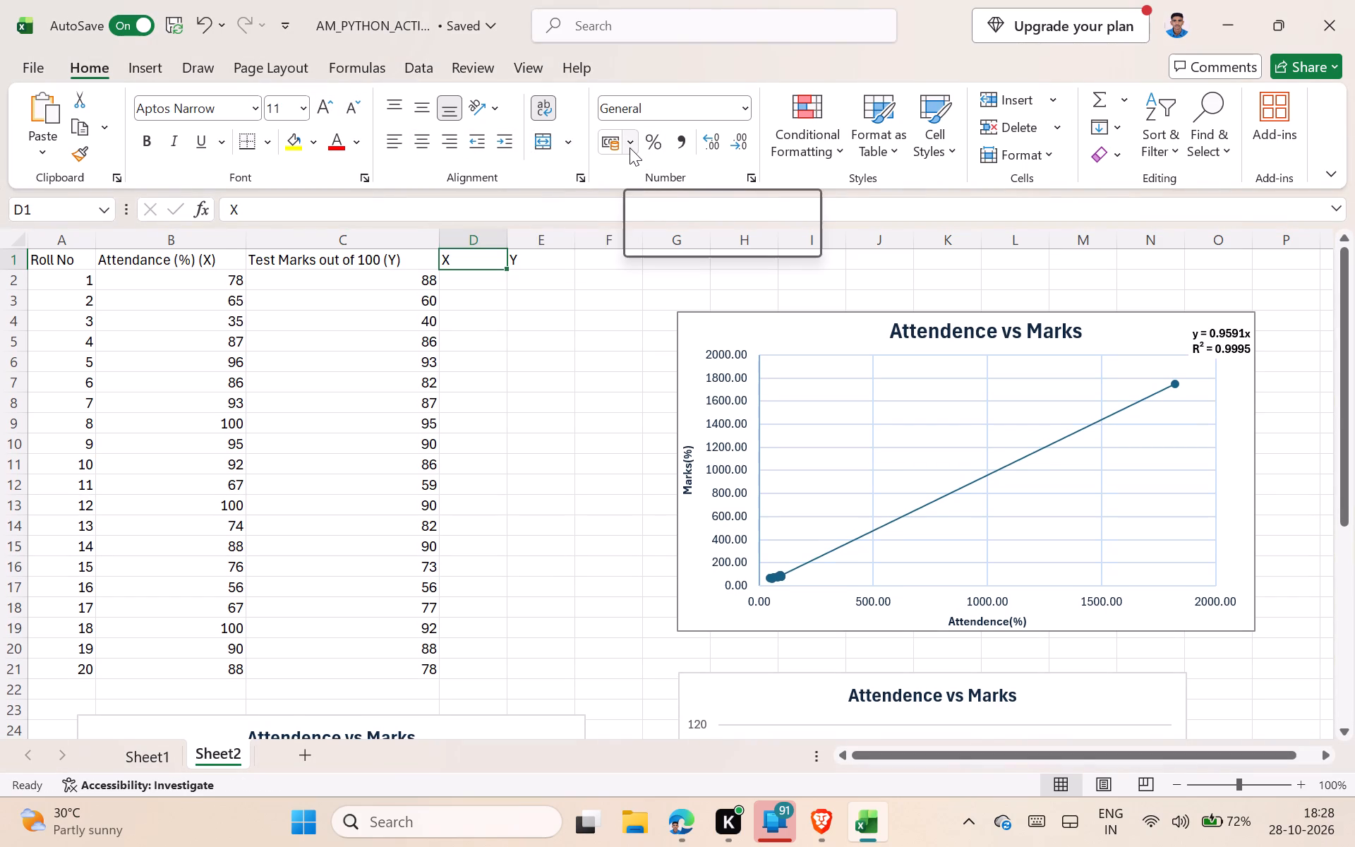
# Extend the header in cell D1 to read X^2.
pyautogui.click(481, 265)
pyautogui.click(411, 208)
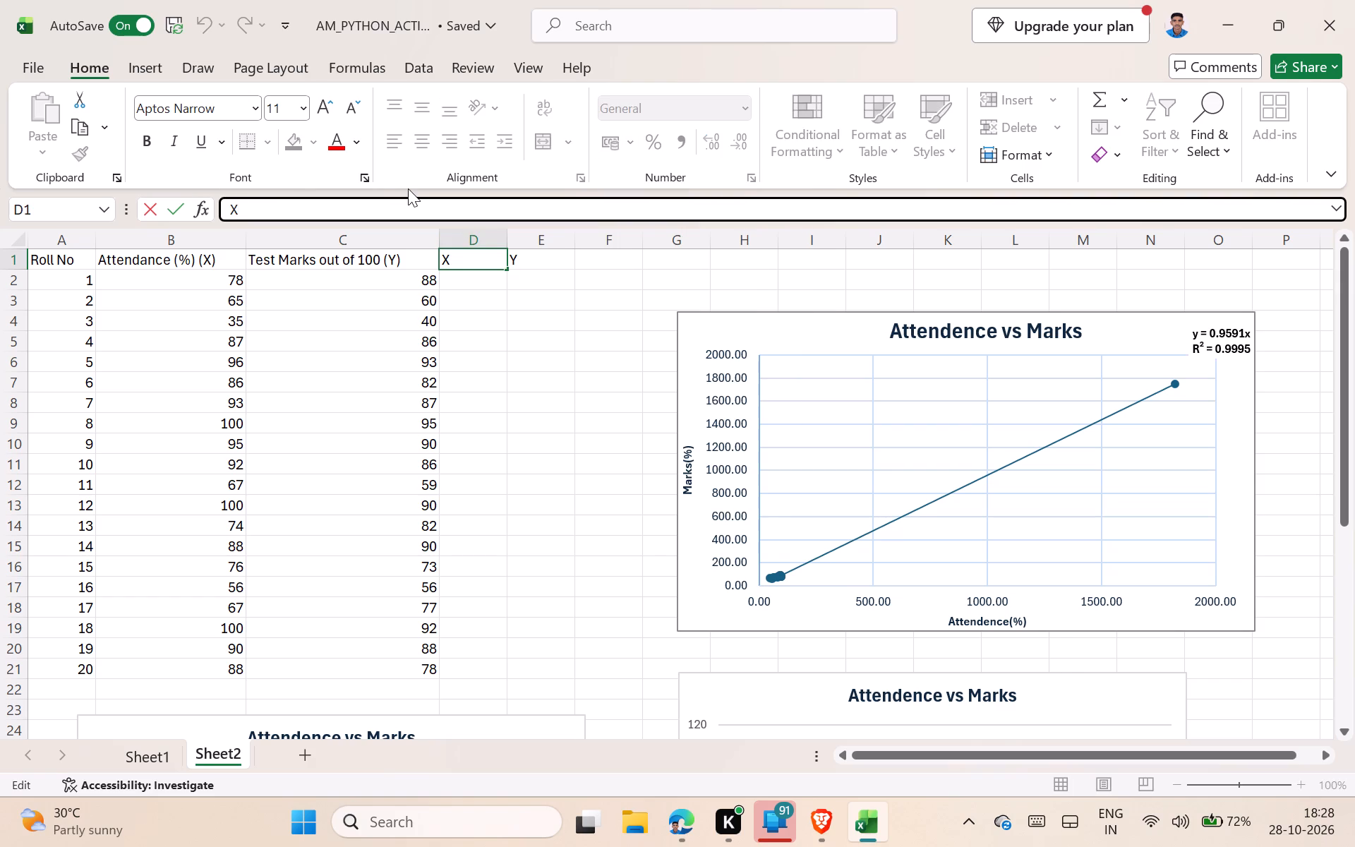
pyautogui.write('^2')
pyautogui.press('Right')
# Change the header in cell E1 on Sheet2 to read Y^2.
pyautogui.click(540, 268)
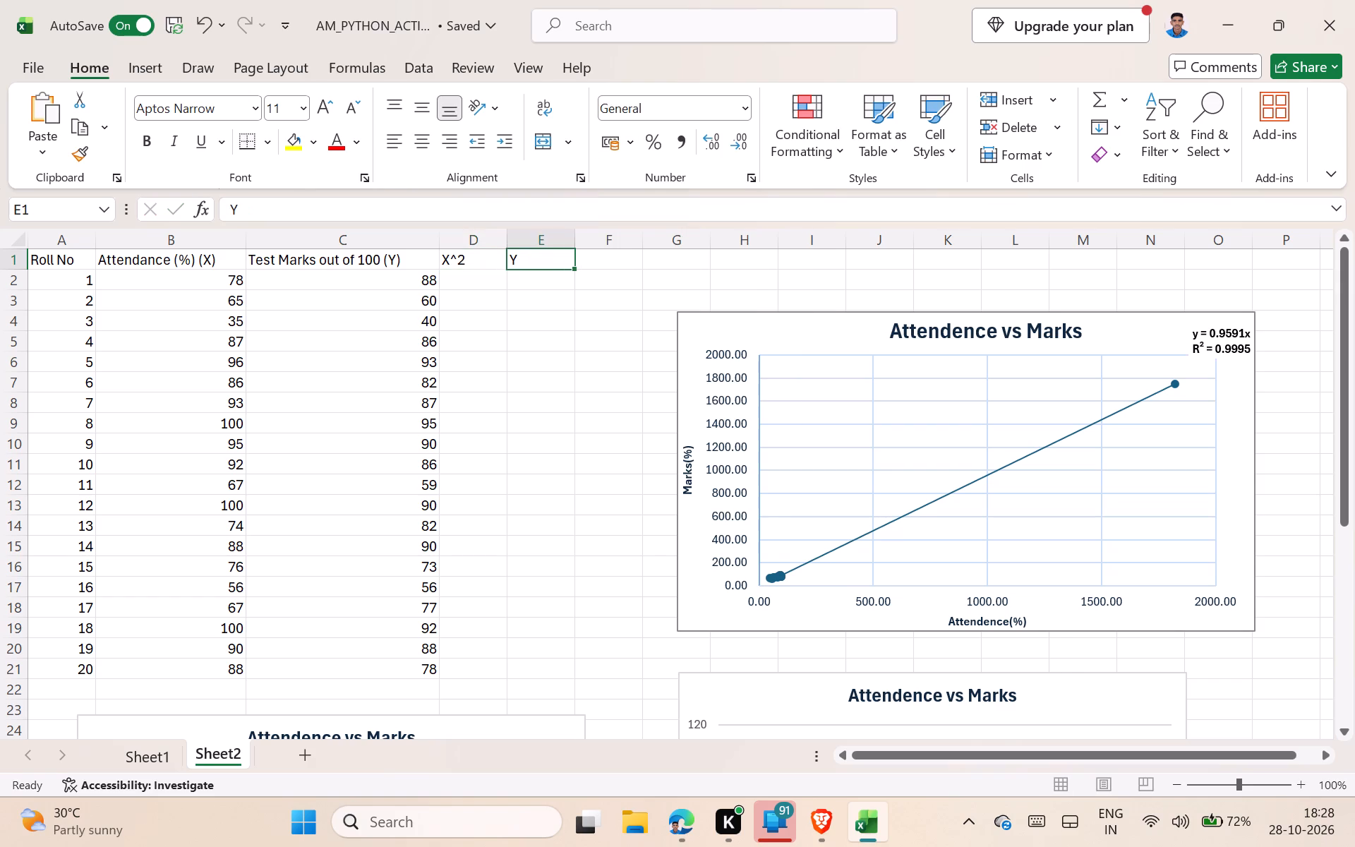
pyautogui.hotkey('shift', '^')
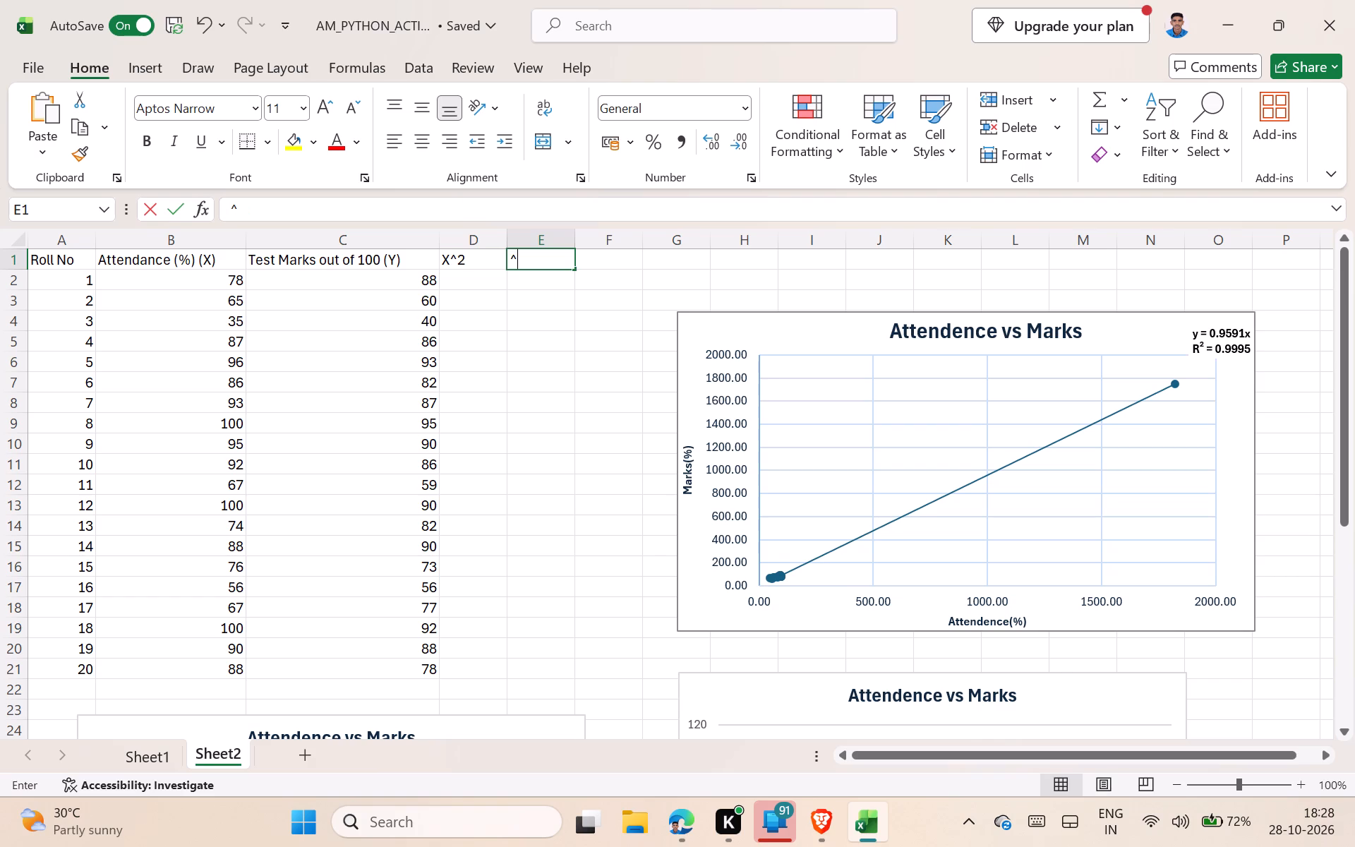
pyautogui.press('2')
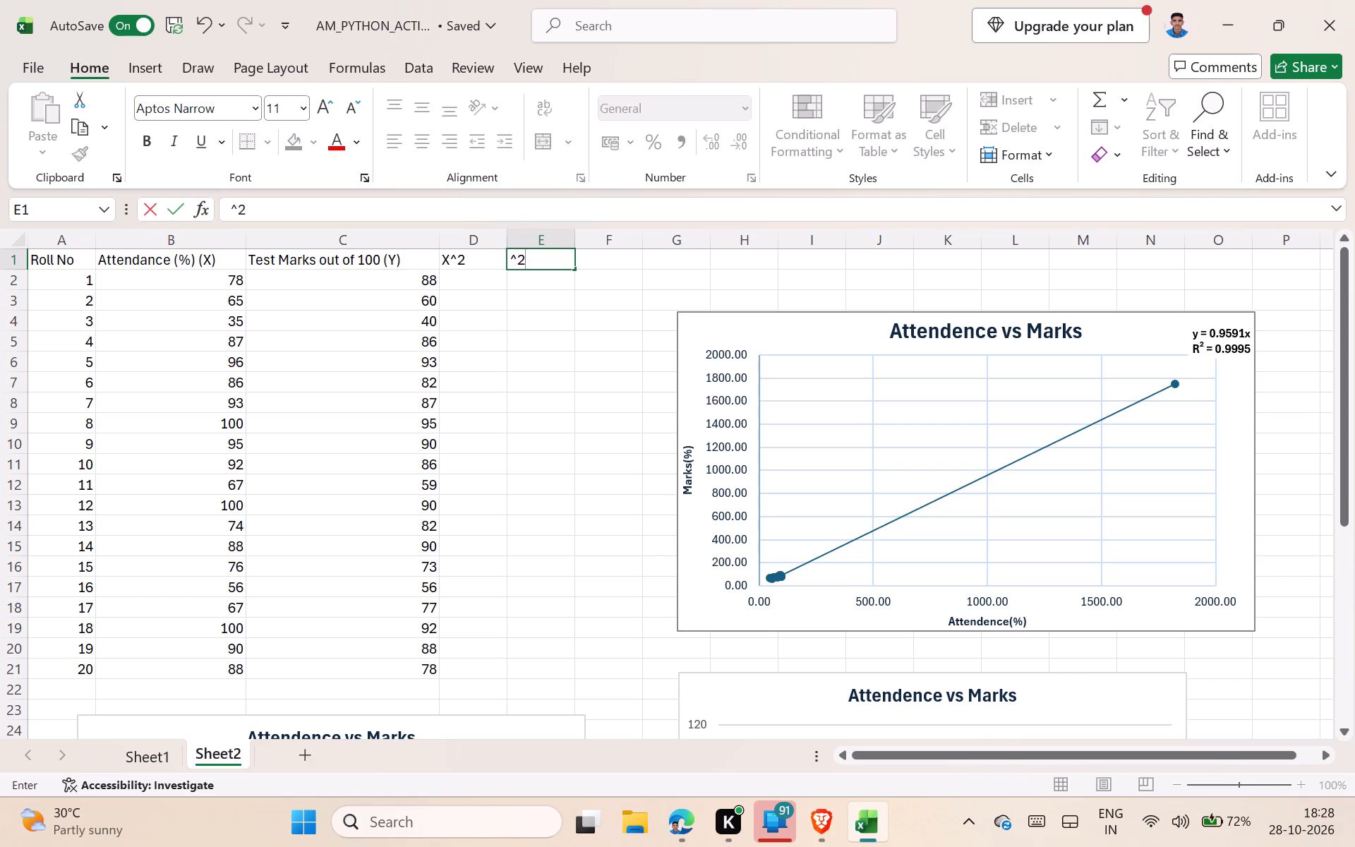
pyautogui.press('Left')
pyautogui.press('Left')
pyautogui.press('Right')
pyautogui.press('Right')
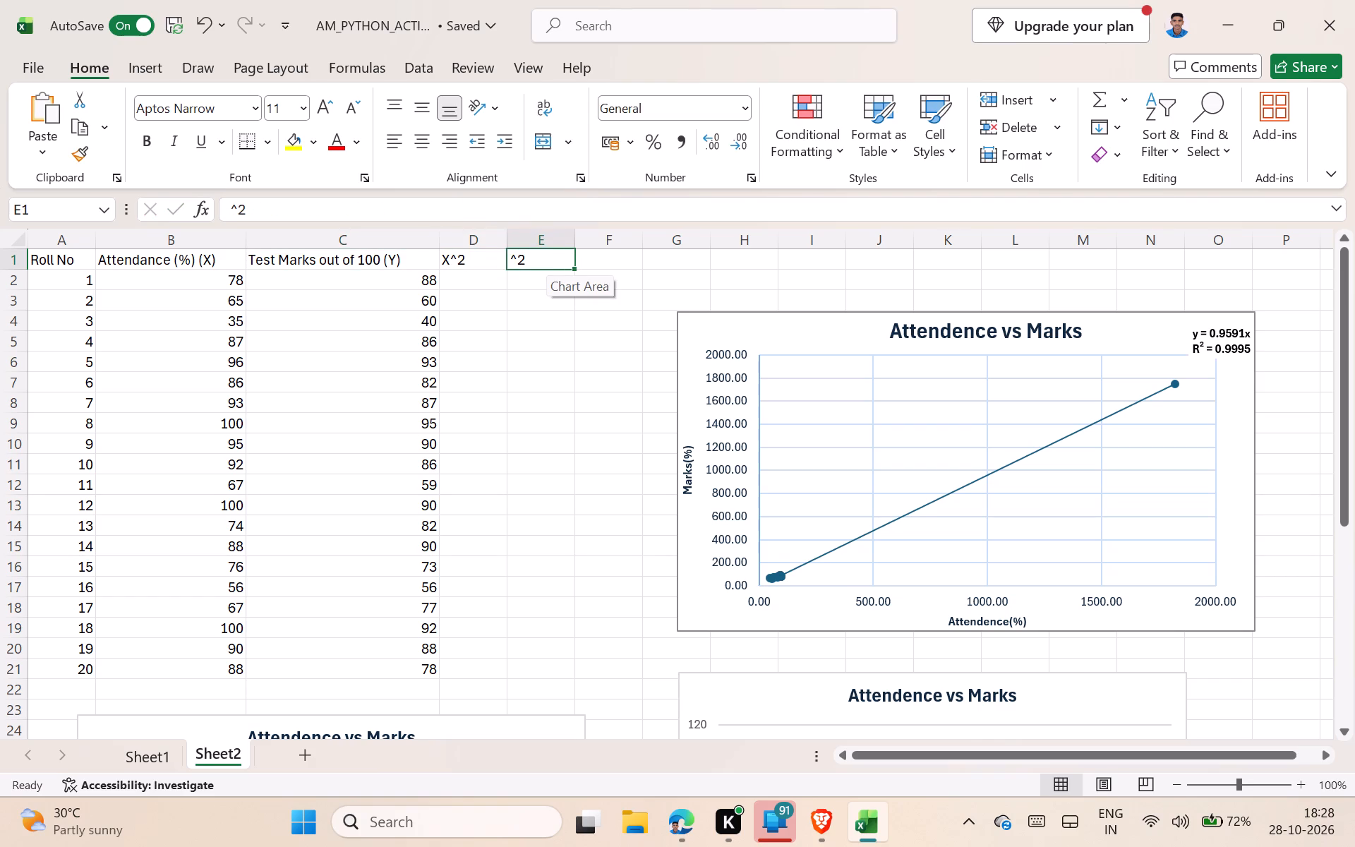
pyautogui.click(244, 196)
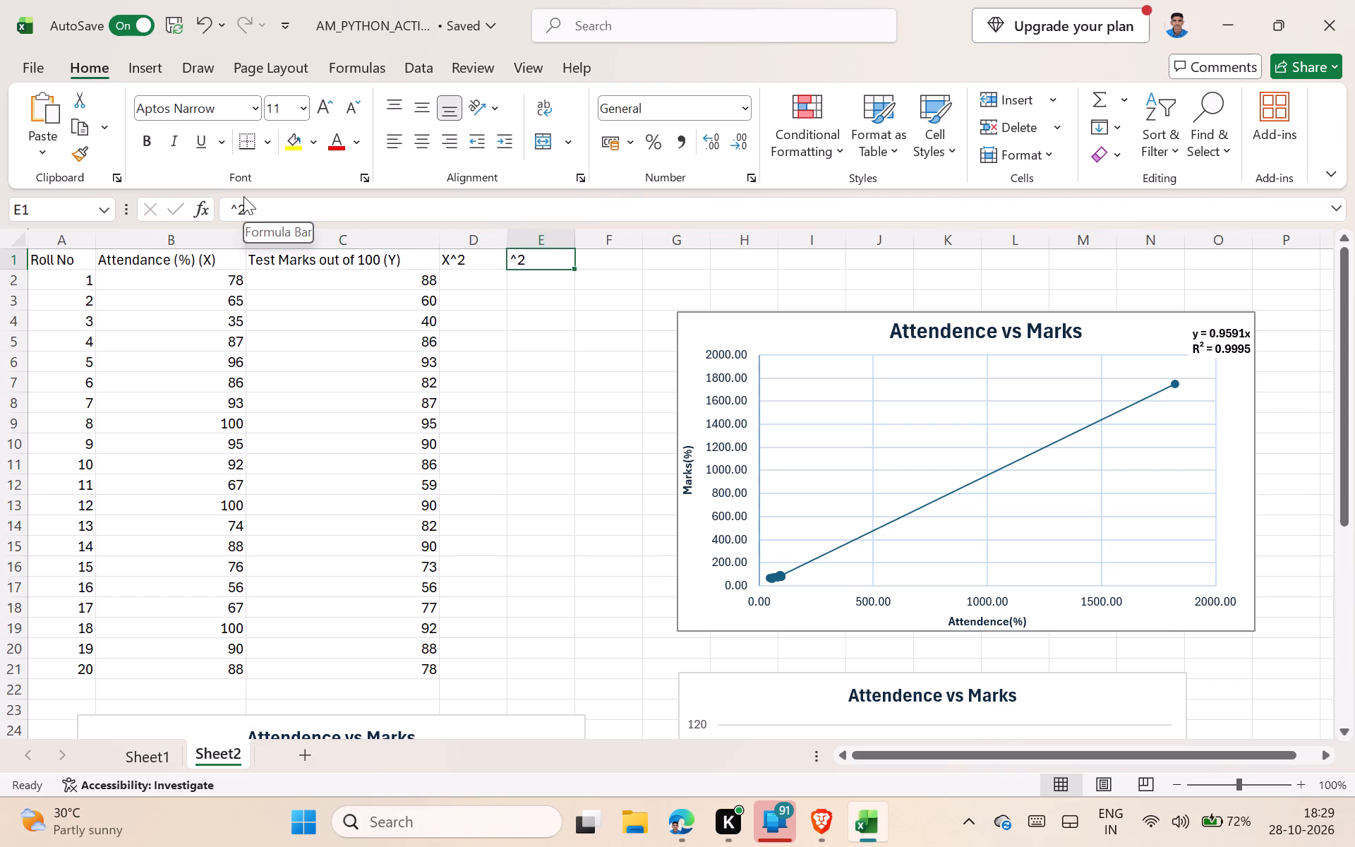
pyautogui.click(235, 205)
pyautogui.click(230, 208)
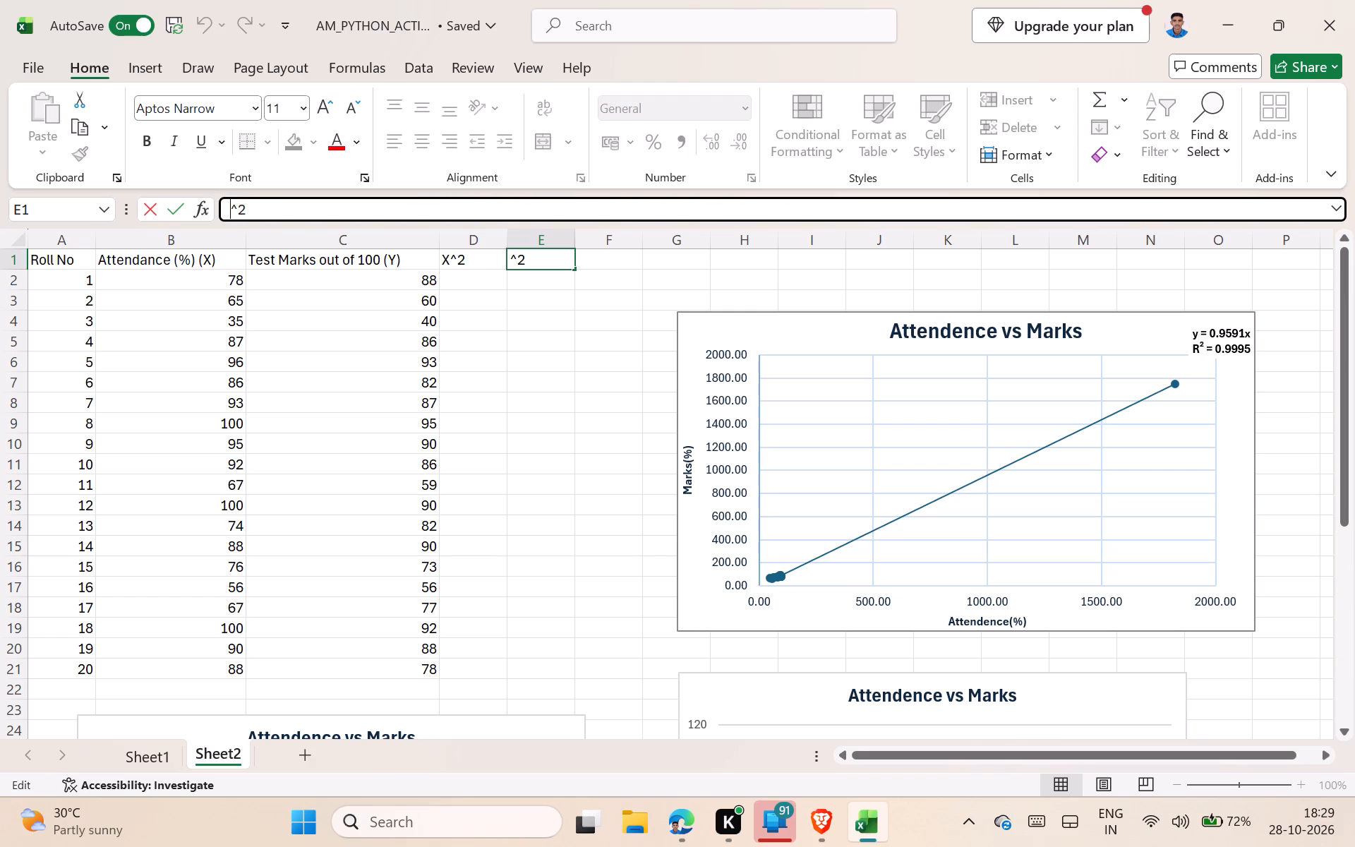
pyautogui.press('y')
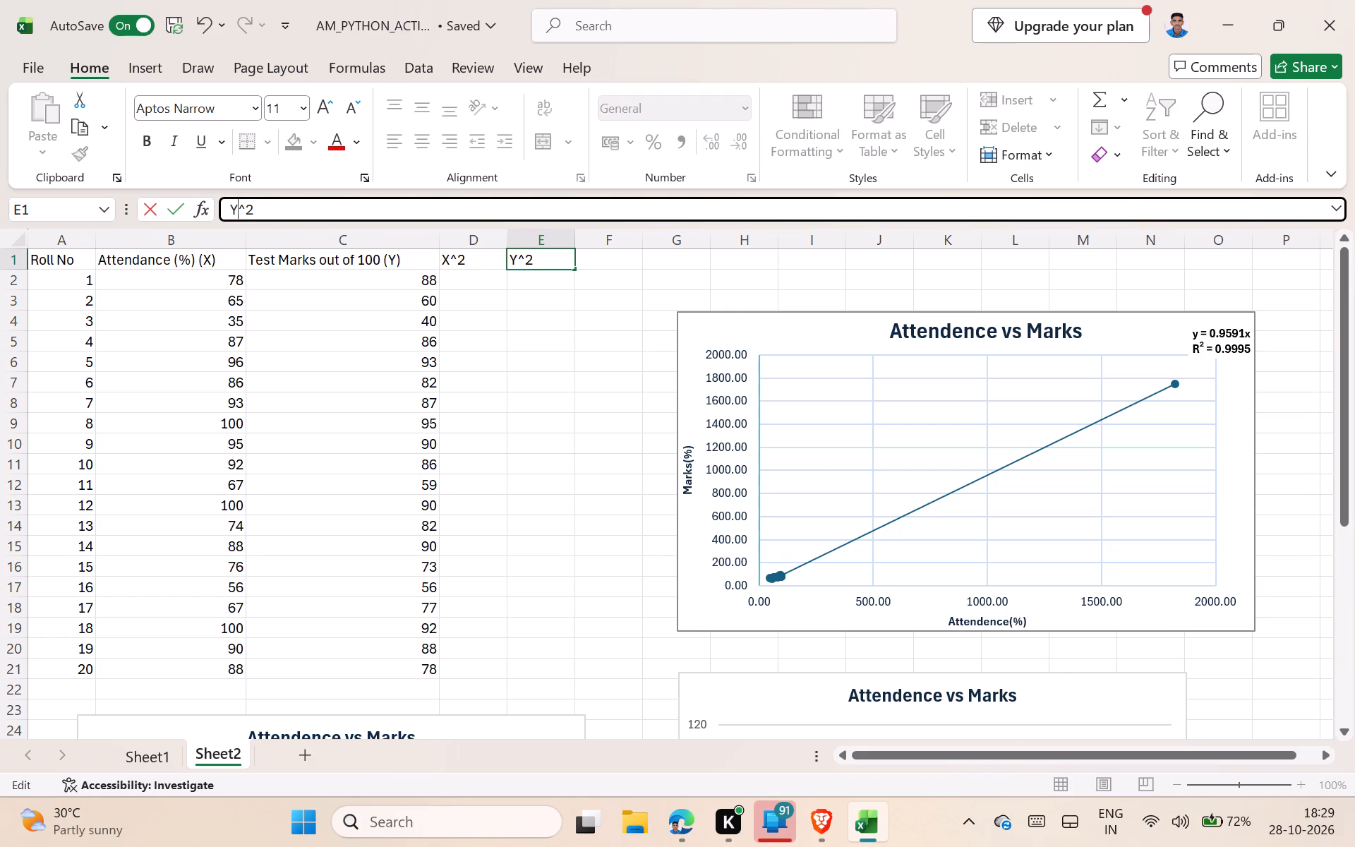
# Enter the column header XY in cell F1.
pyautogui.click(608, 264)
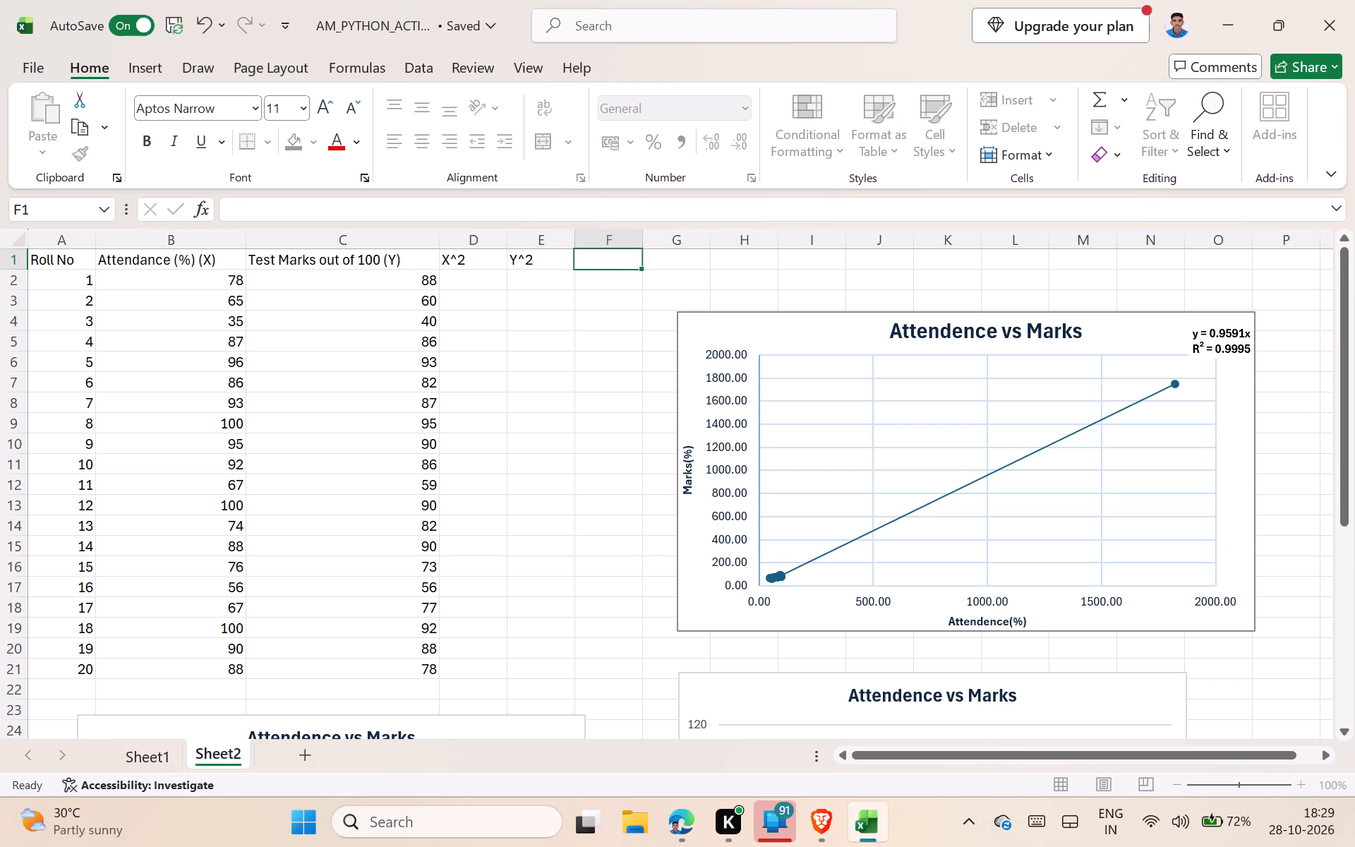
pyautogui.press('x')
pyautogui.press('y')
pyautogui.click(677, 266)
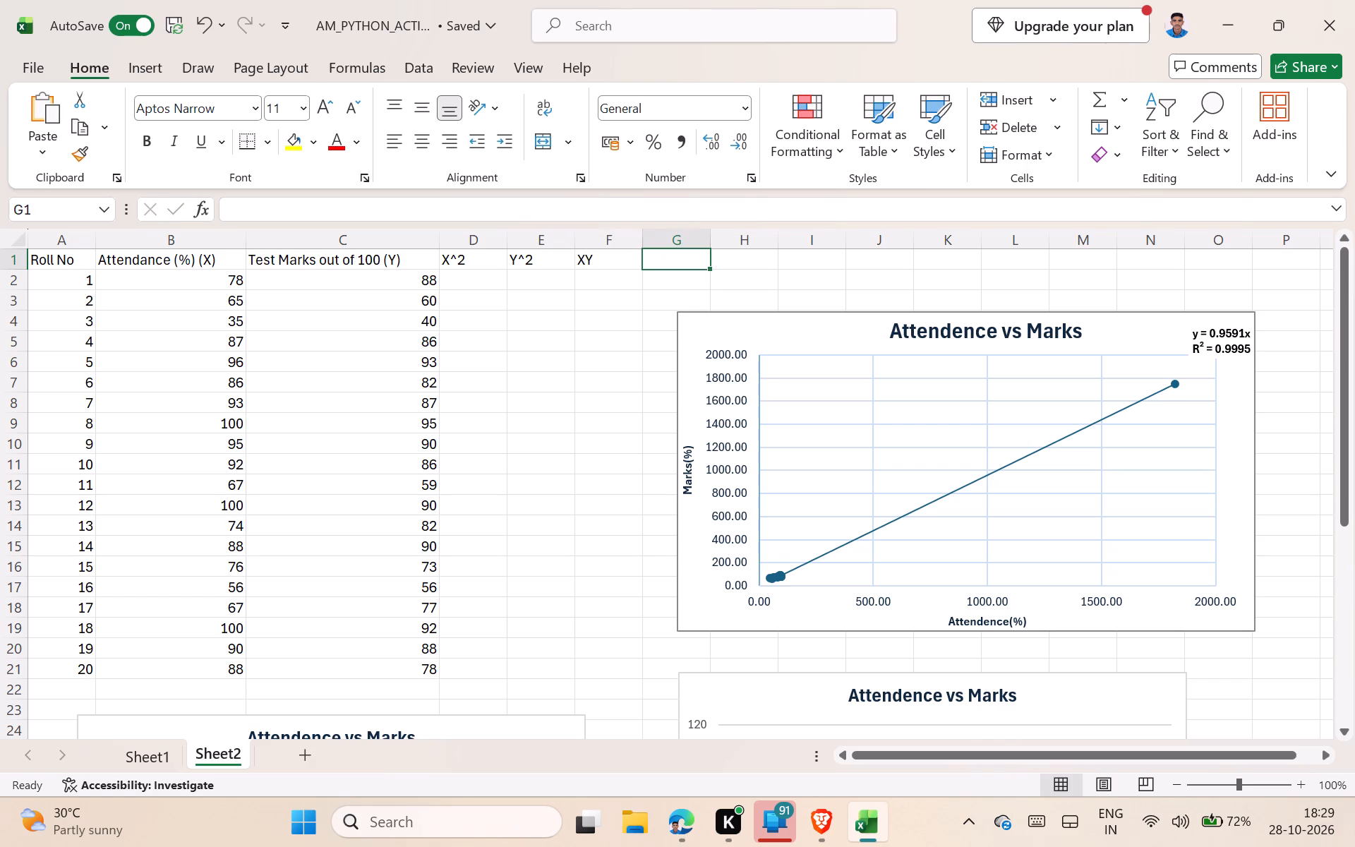
# Using Sheet1 as reference, calculate the squared attendance in D2 of Sheet2 with =B2*B2 and fill it down to D21.
pyautogui.click(149, 747)
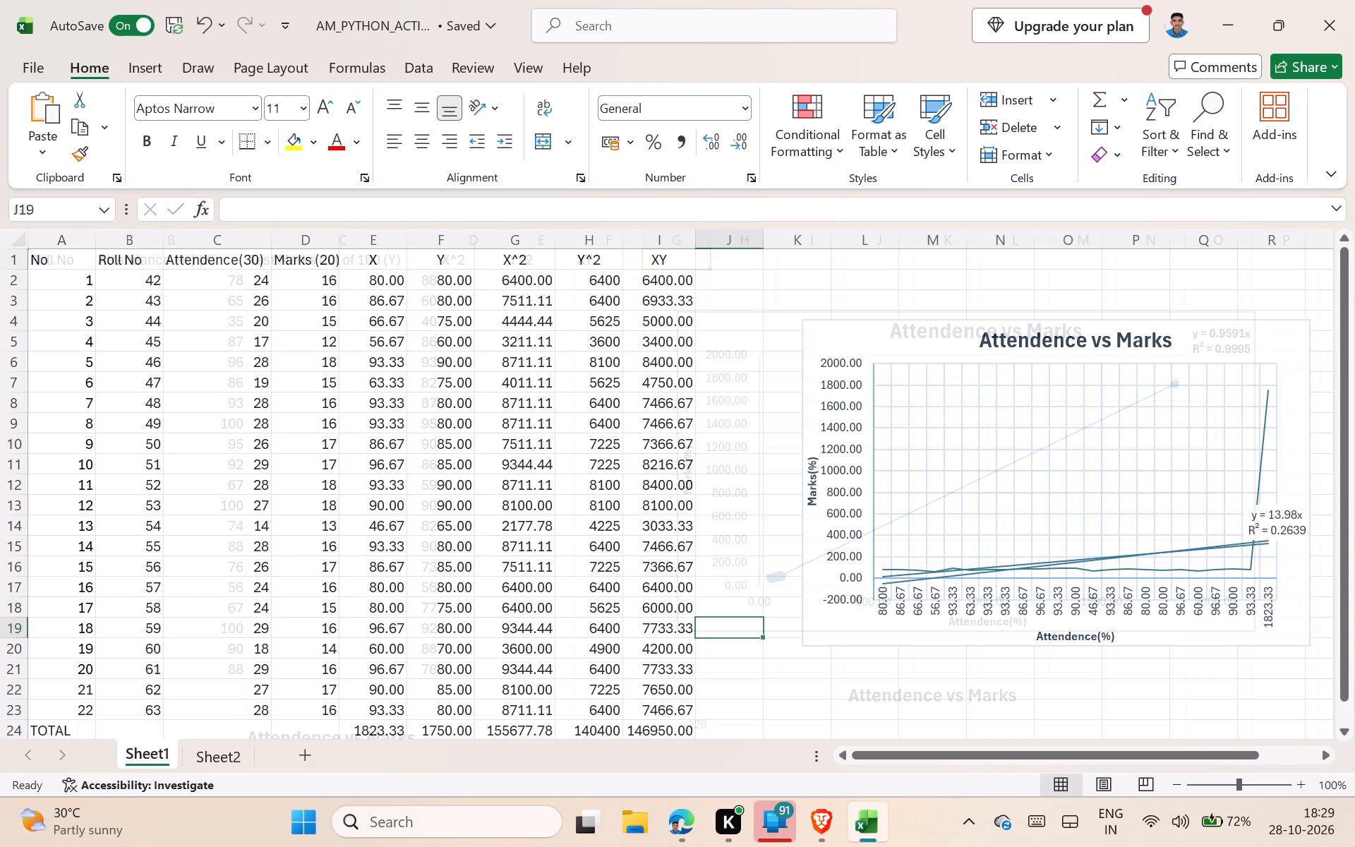
pyautogui.click(219, 753)
pyautogui.click(464, 276)
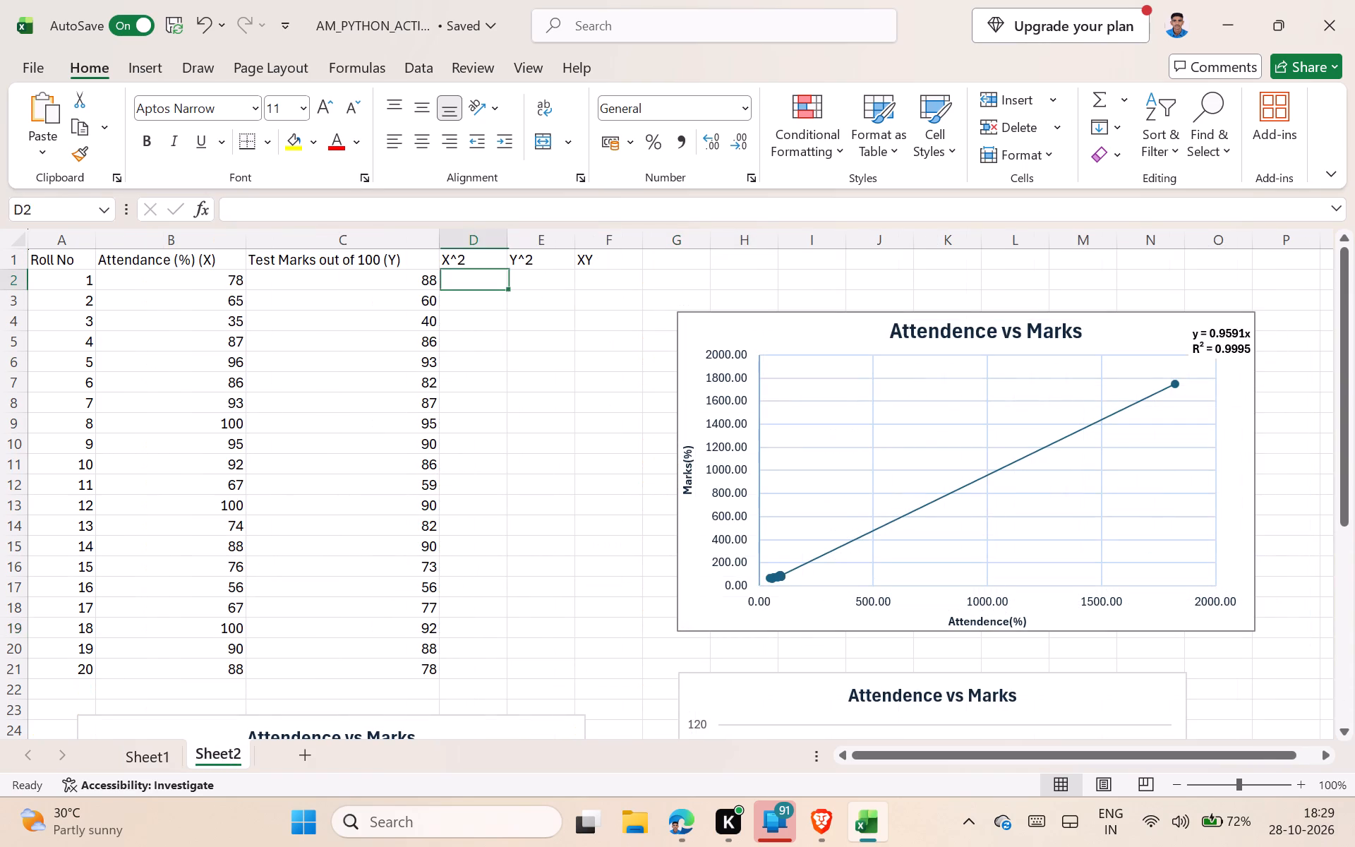
pyautogui.click(148, 764)
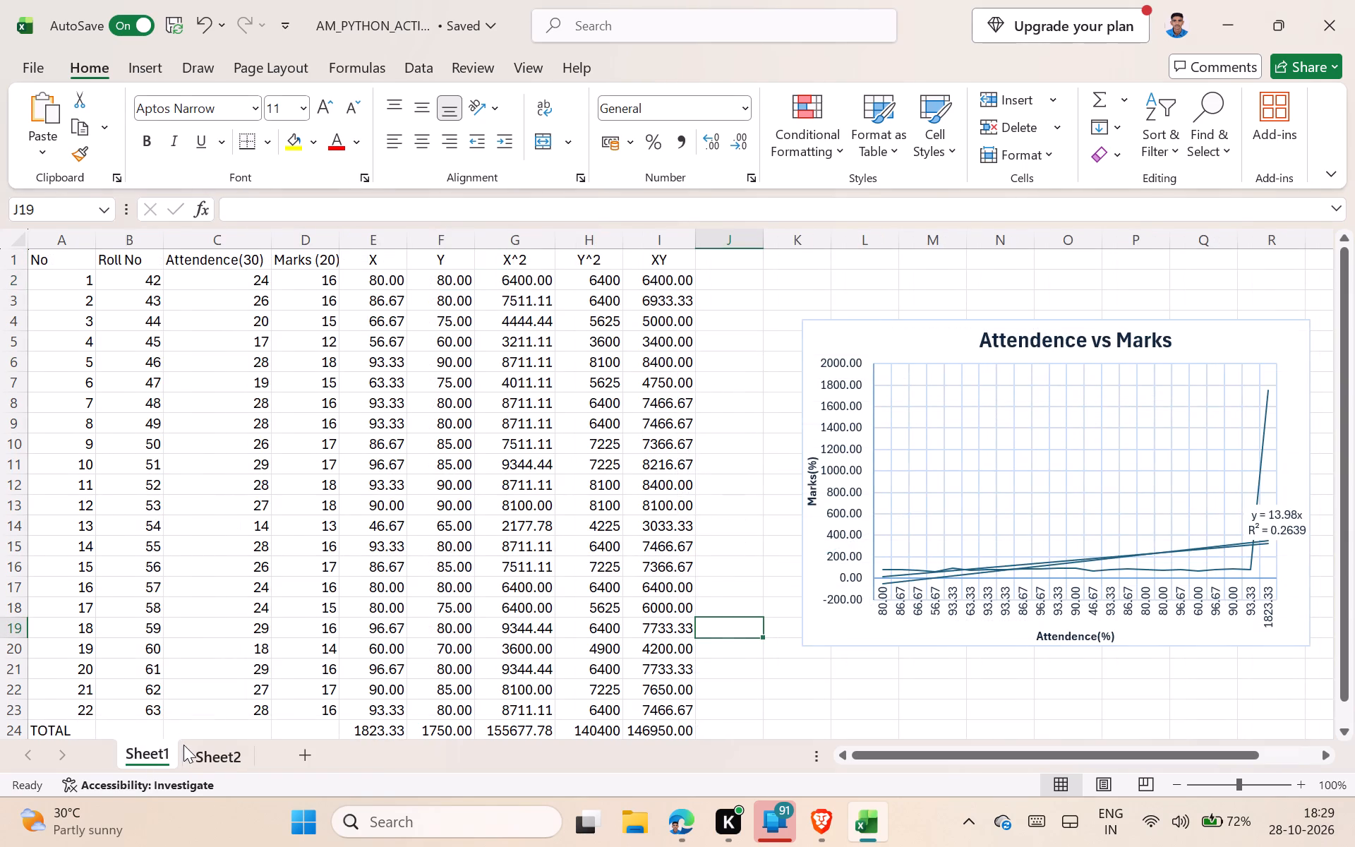
pyautogui.click(187, 751)
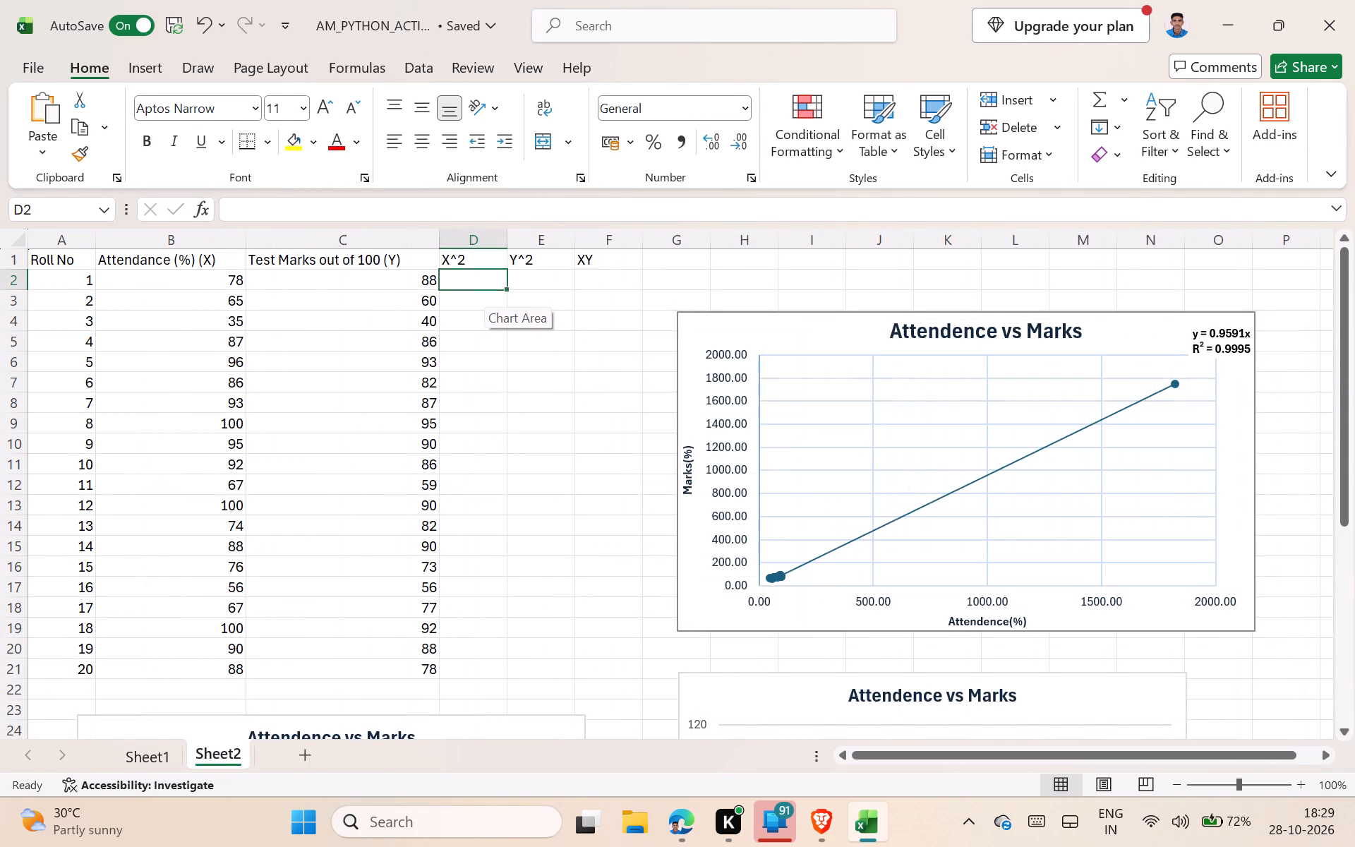
pyautogui.press('=')
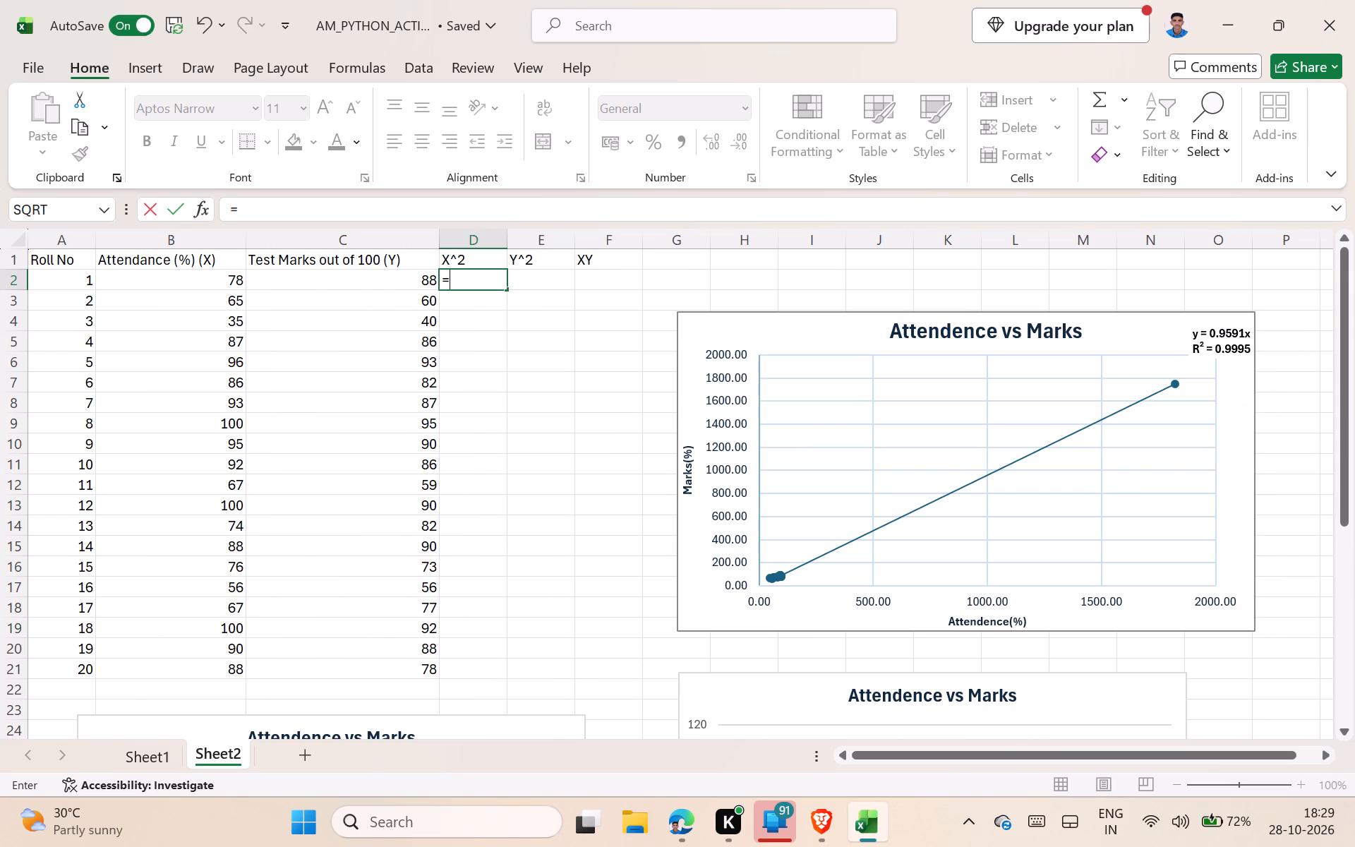
pyautogui.click(193, 284)
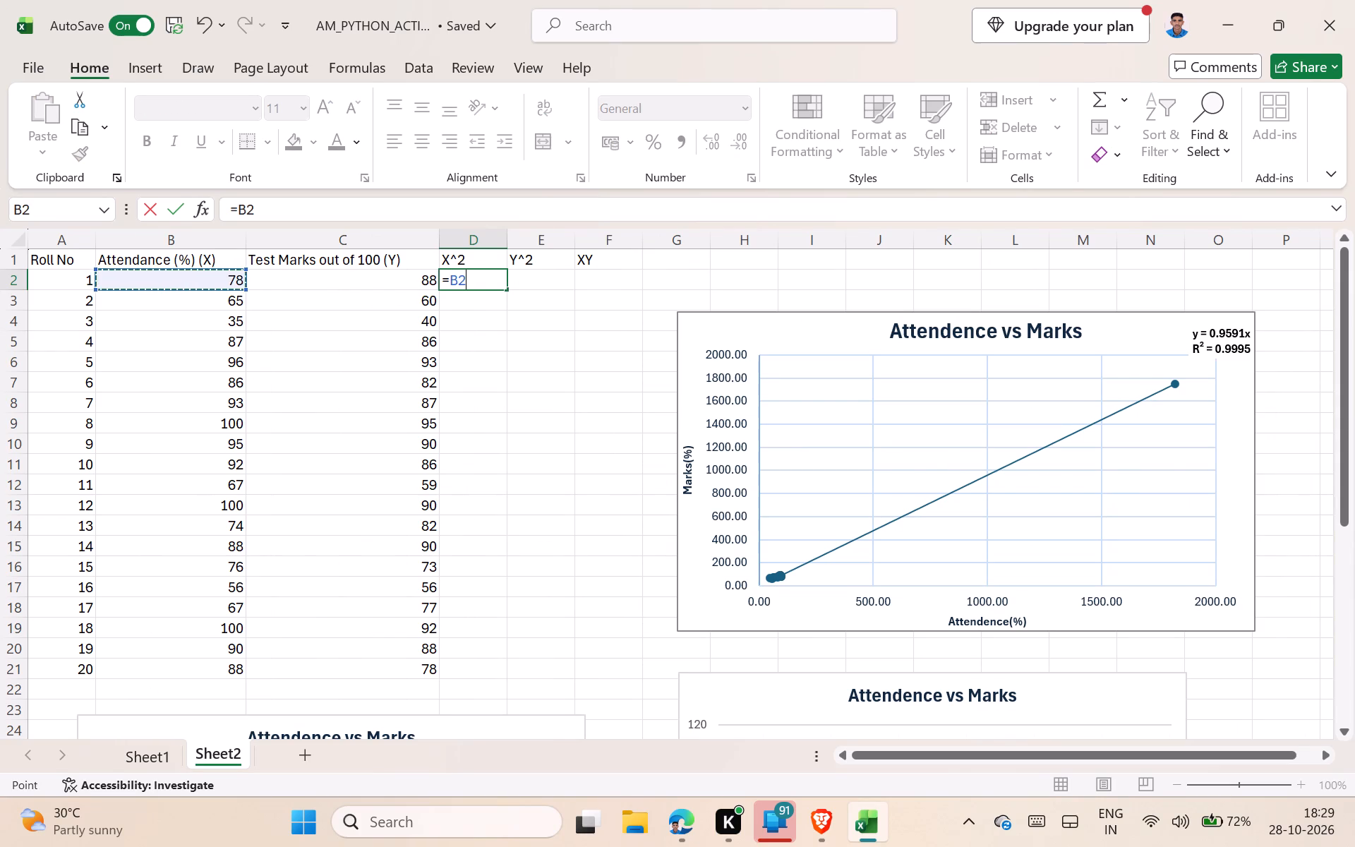
pyautogui.hotkey('shift', '*')
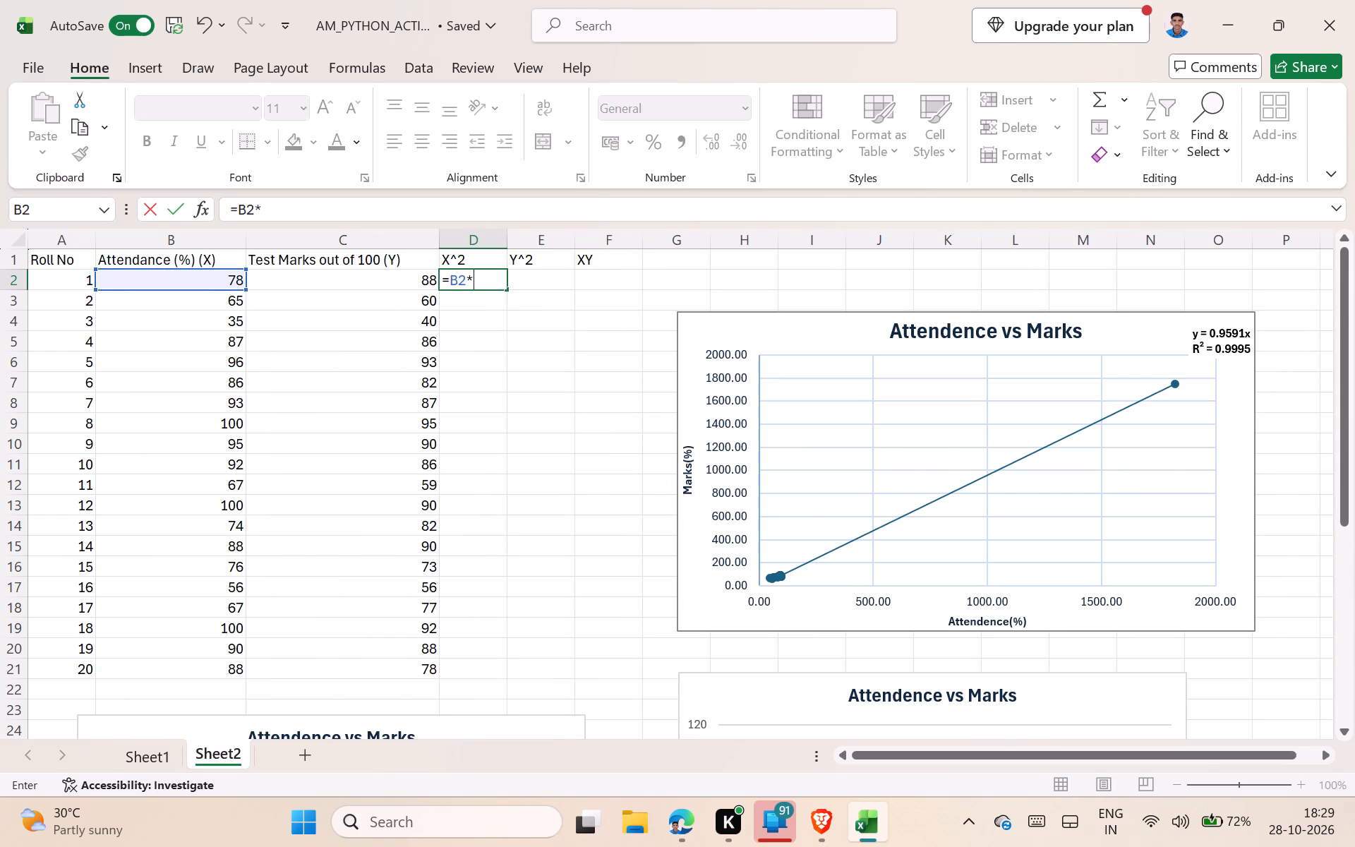
pyautogui.press('Return')
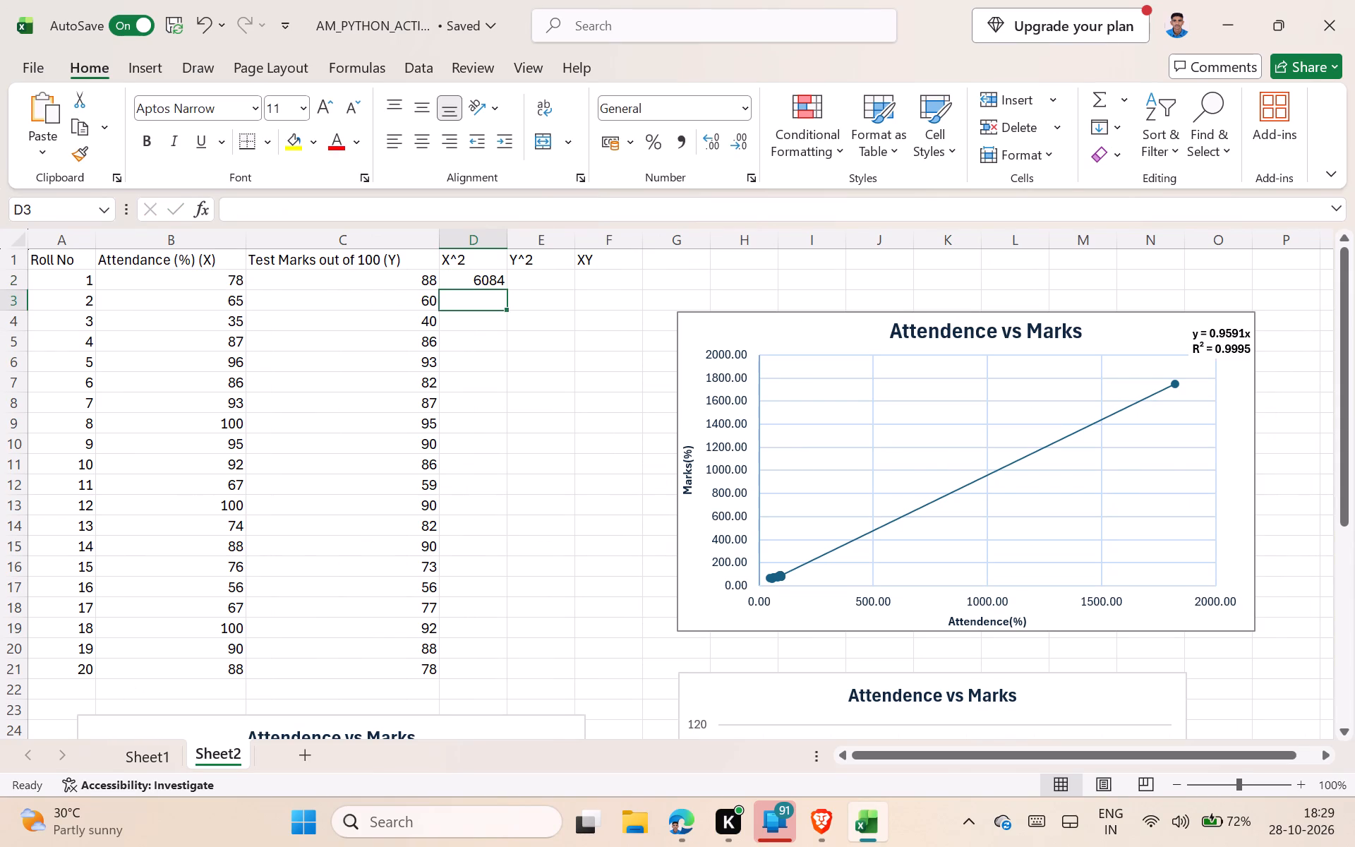
pyautogui.click(460, 277)
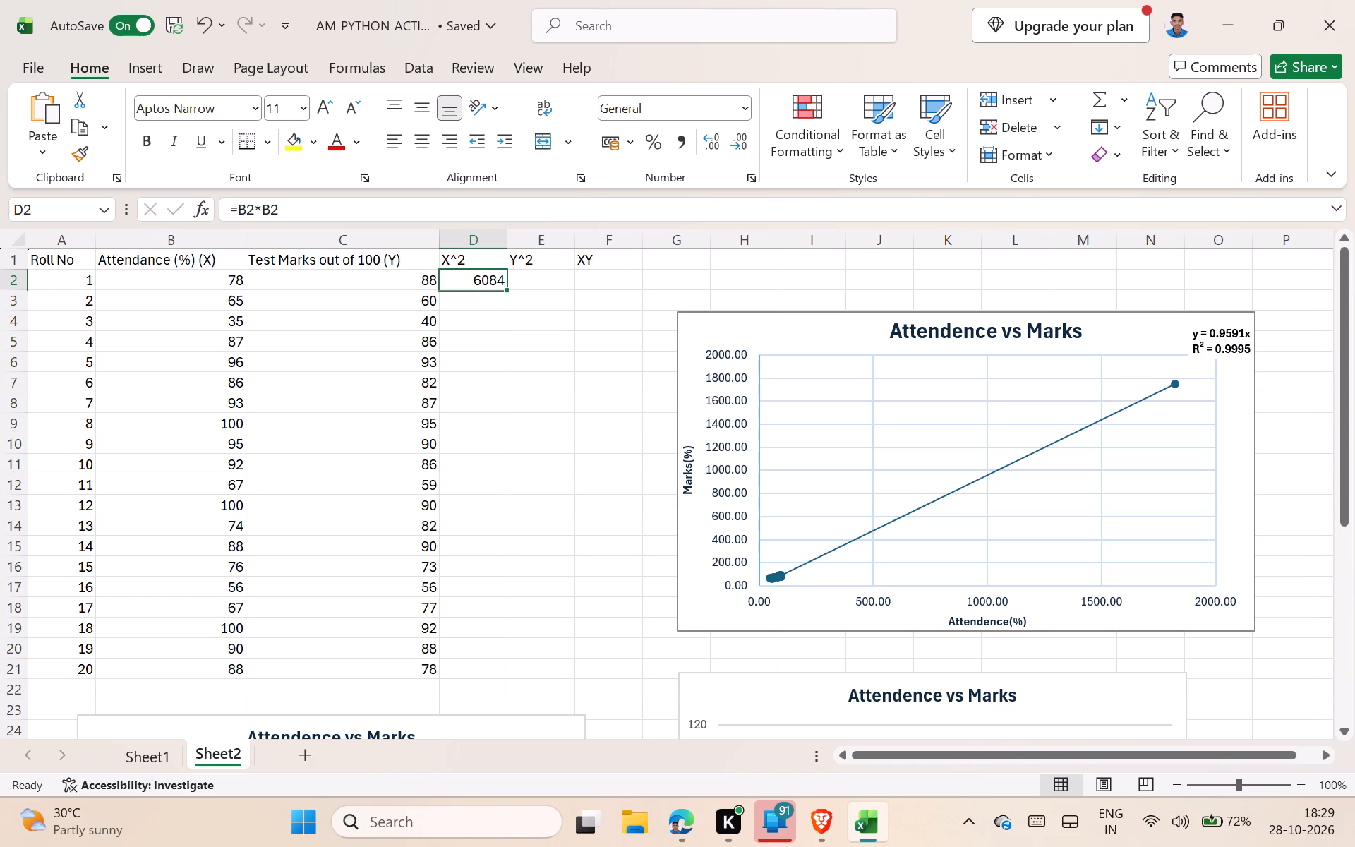
pyautogui.moveTo(504, 289); pyautogui.dragTo(509, 680)
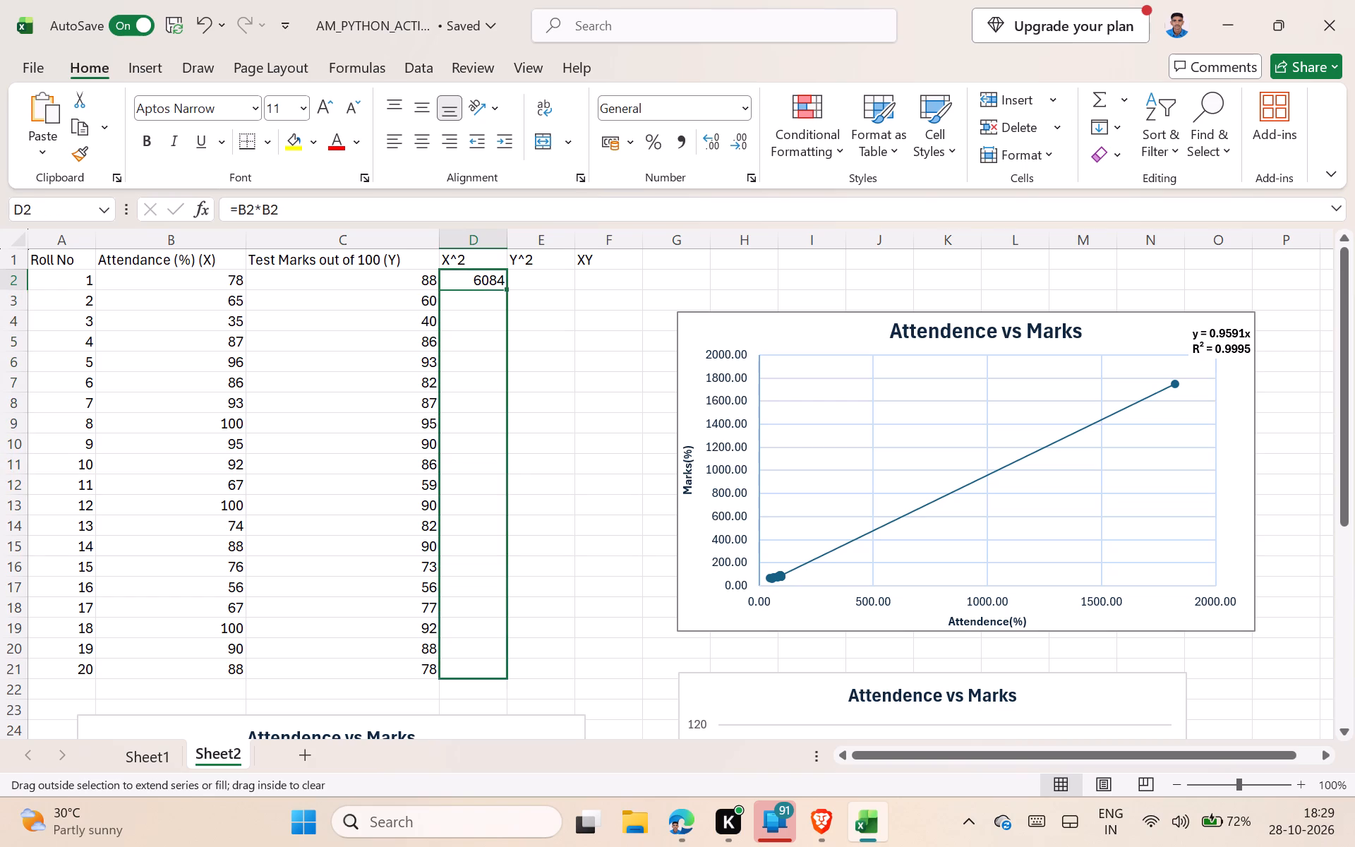
pyautogui.moveTo(509, 680); pyautogui.dragTo(509, 681)
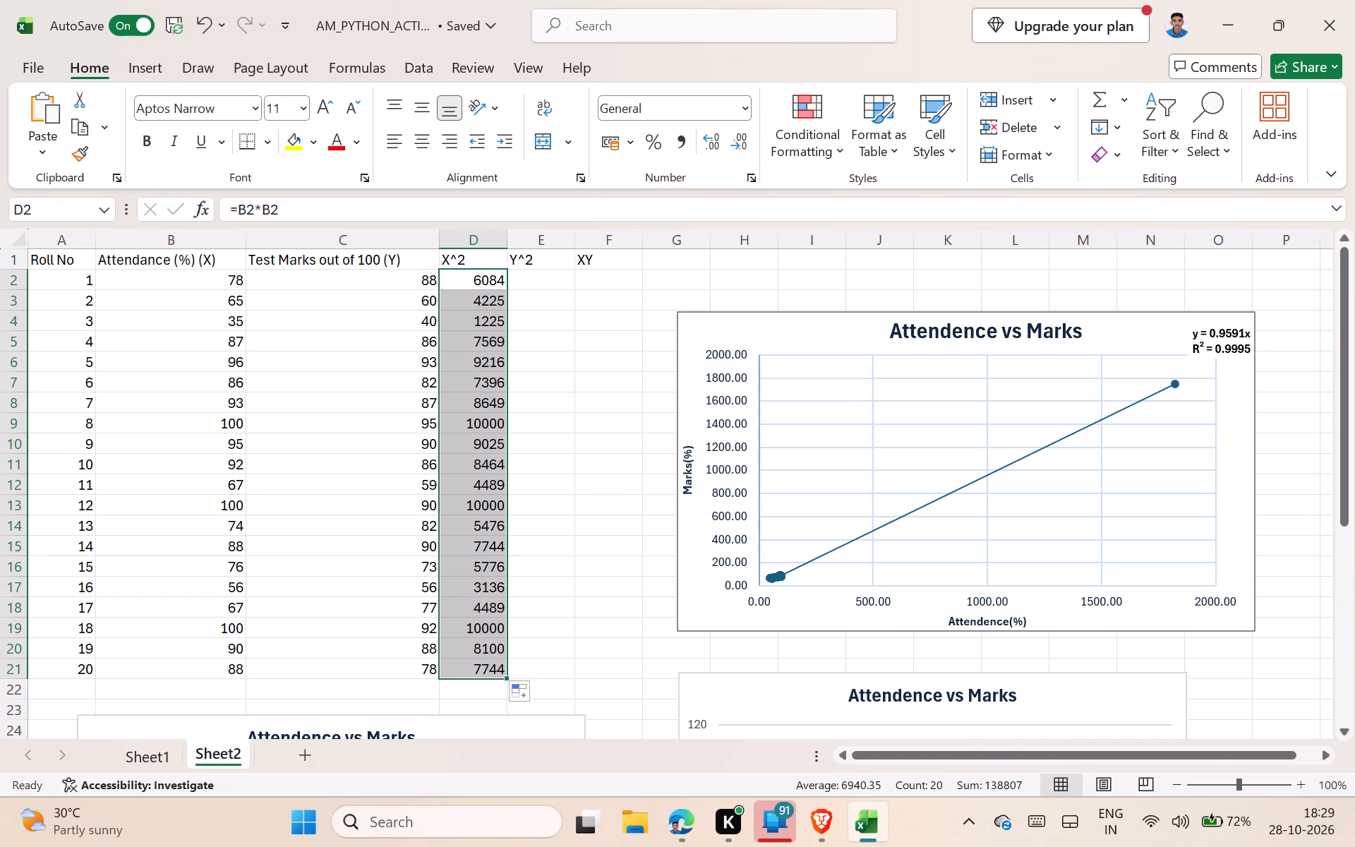
# Calculate the squared test marks in E2 with =C2*C2 and fill the formula down to E21.
pyautogui.click(553, 278)
pyautogui.press('=')
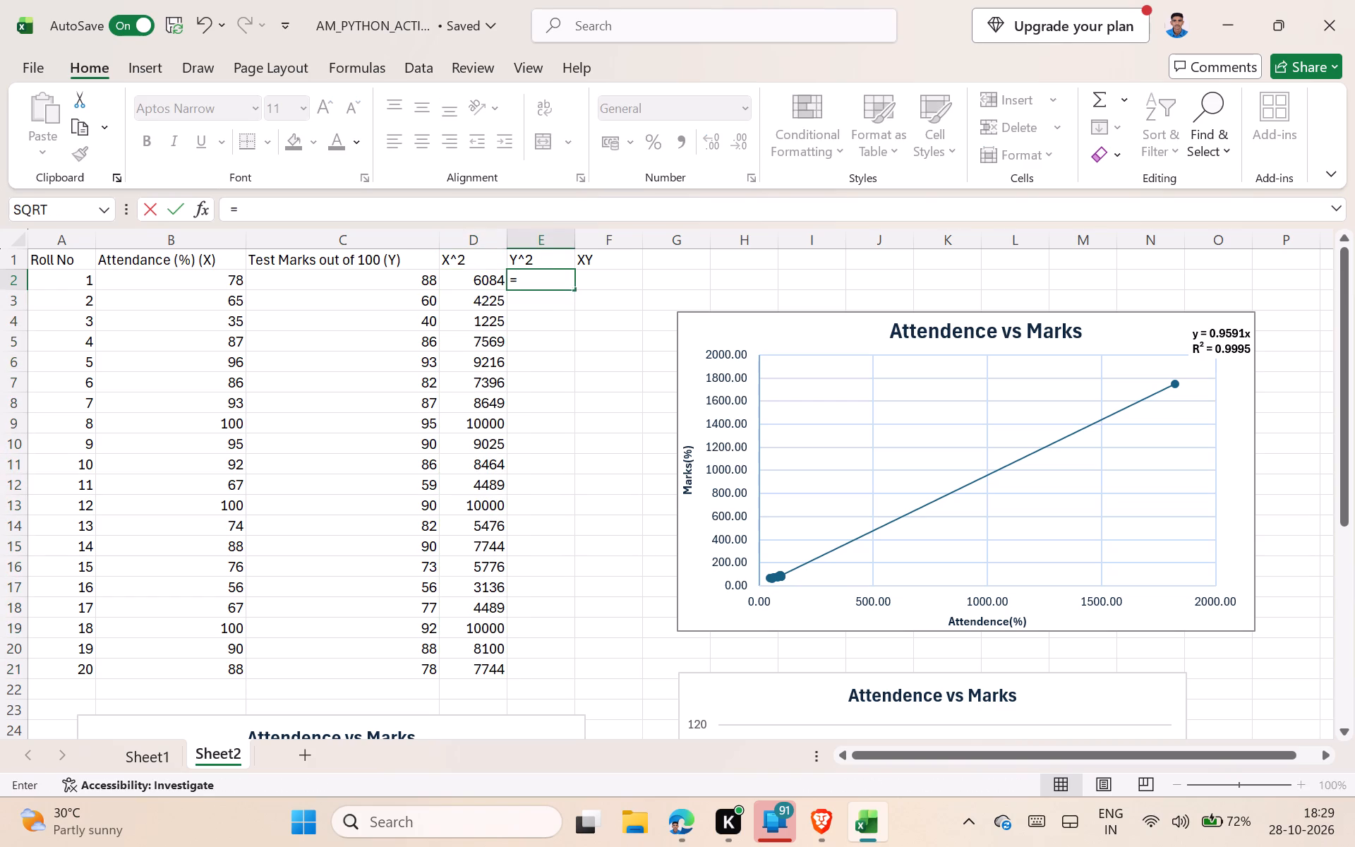
pyautogui.click(305, 274)
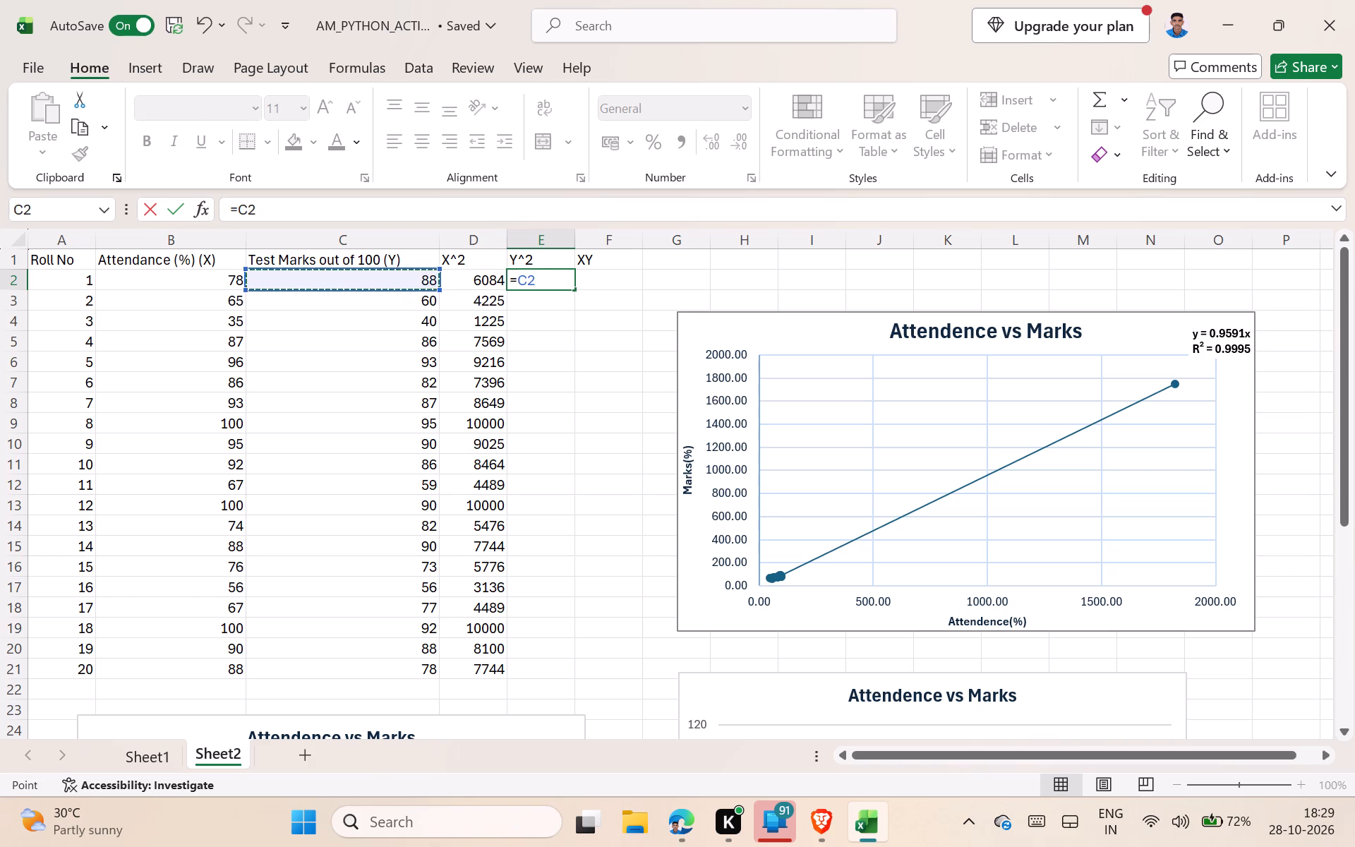
pyautogui.hotkey('shift', '*')
pyautogui.click(305, 272)
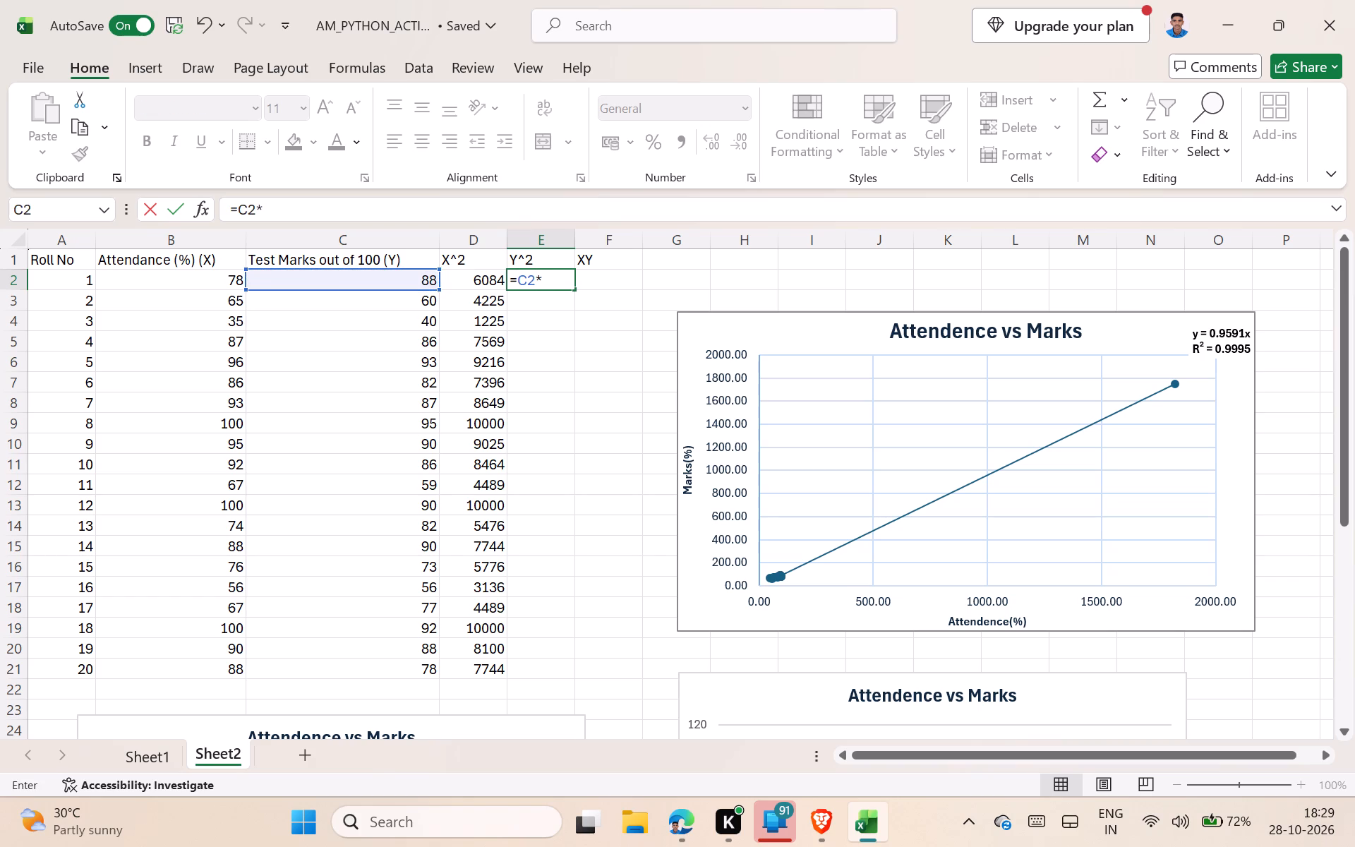
pyautogui.click(367, 283)
pyautogui.press('Return')
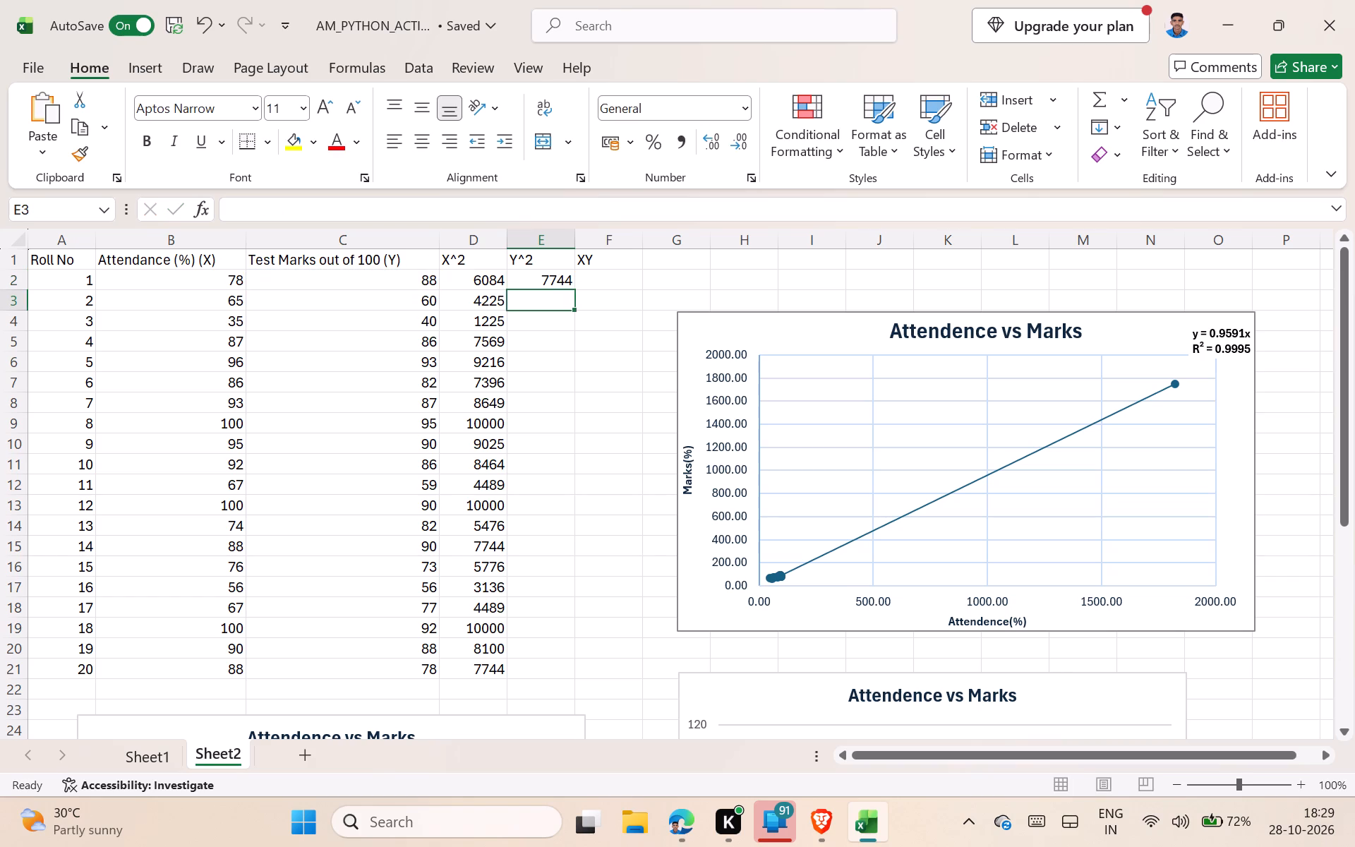
pyautogui.click(538, 270)
pyautogui.click(560, 283)
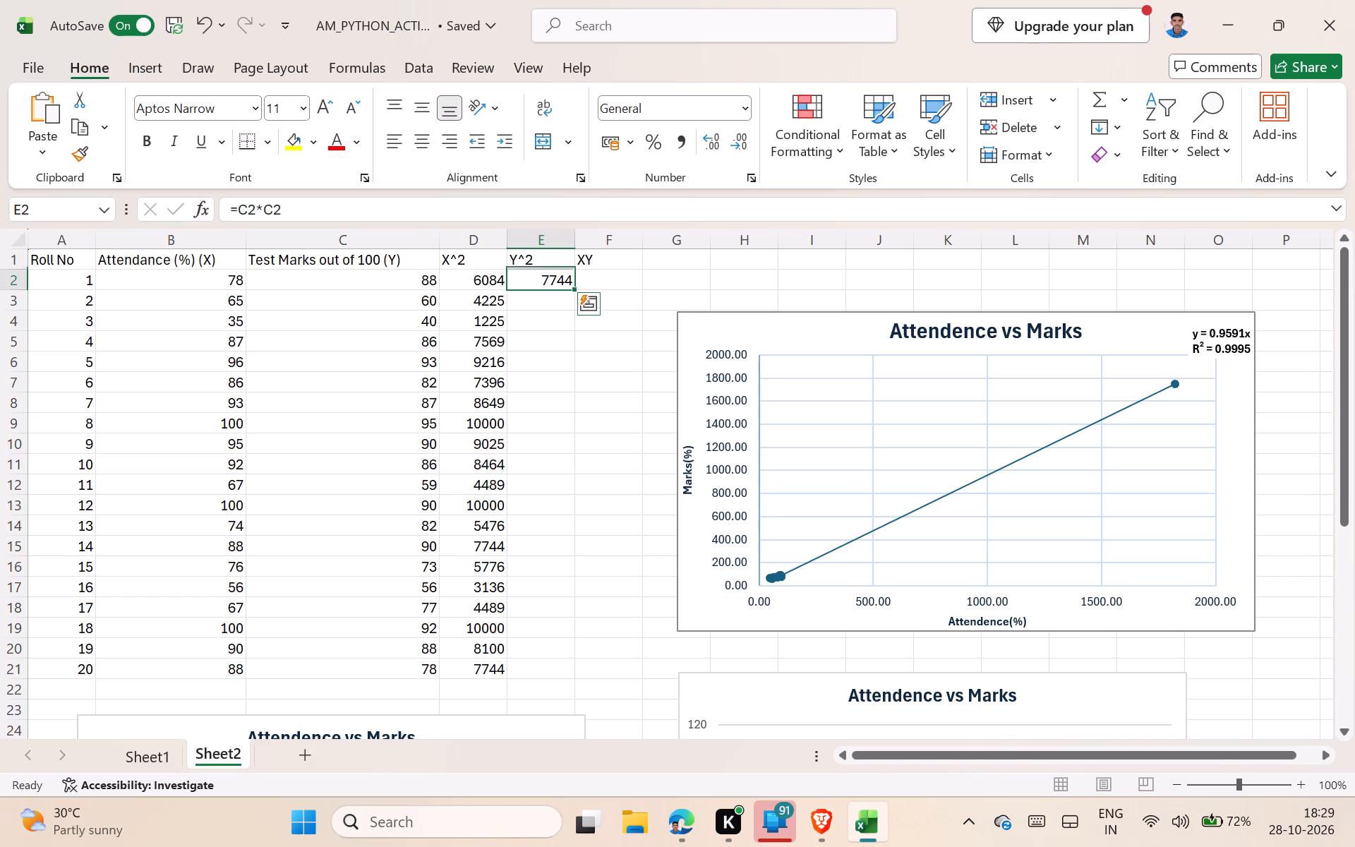
pyautogui.moveTo(571, 286); pyautogui.dragTo(574, 668)
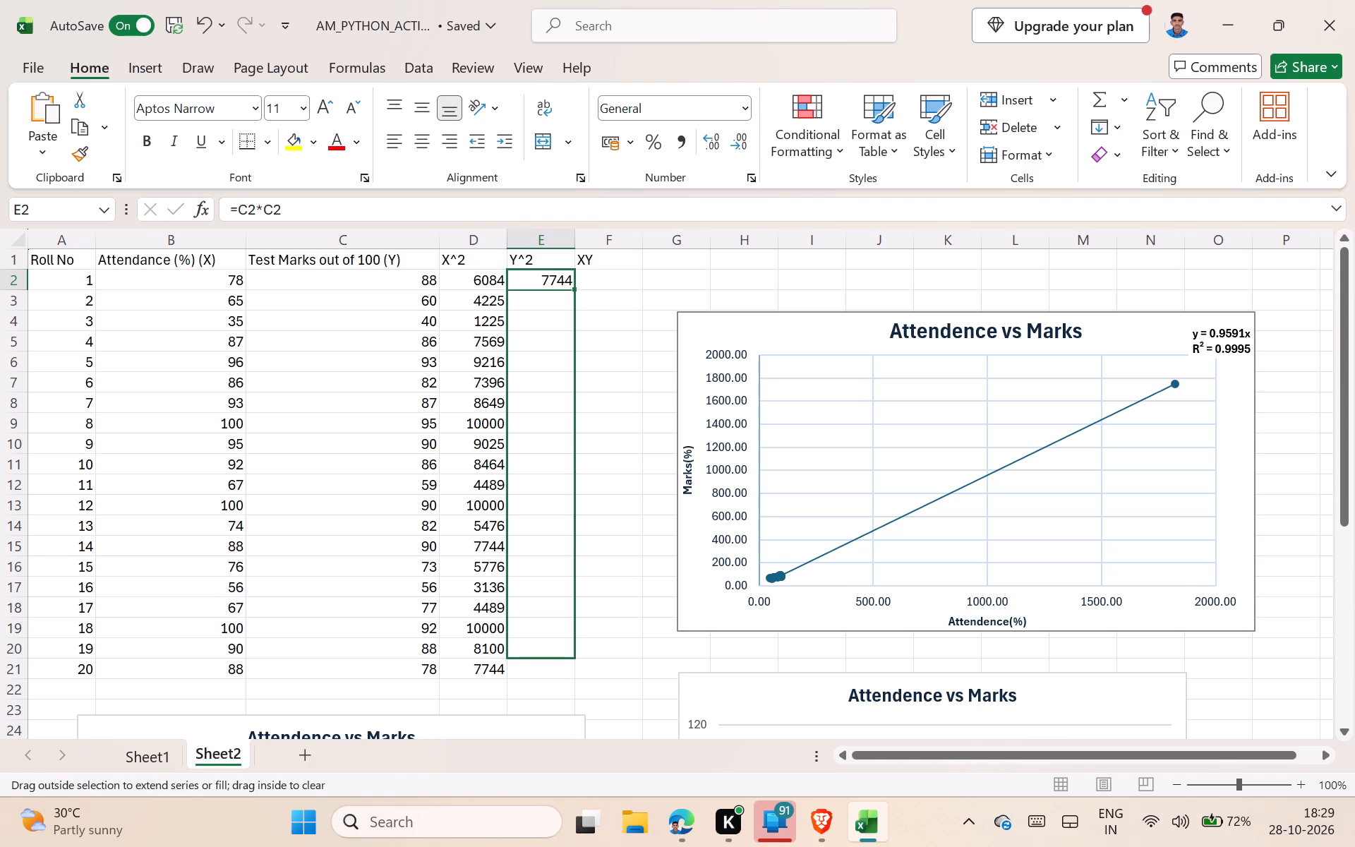
pyautogui.moveTo(574, 668); pyautogui.dragTo(574, 674)
# Calculate the product of attendance and marks in F2 with =B2*C2 and fill the formula down to F21.
pyautogui.click(600, 284)
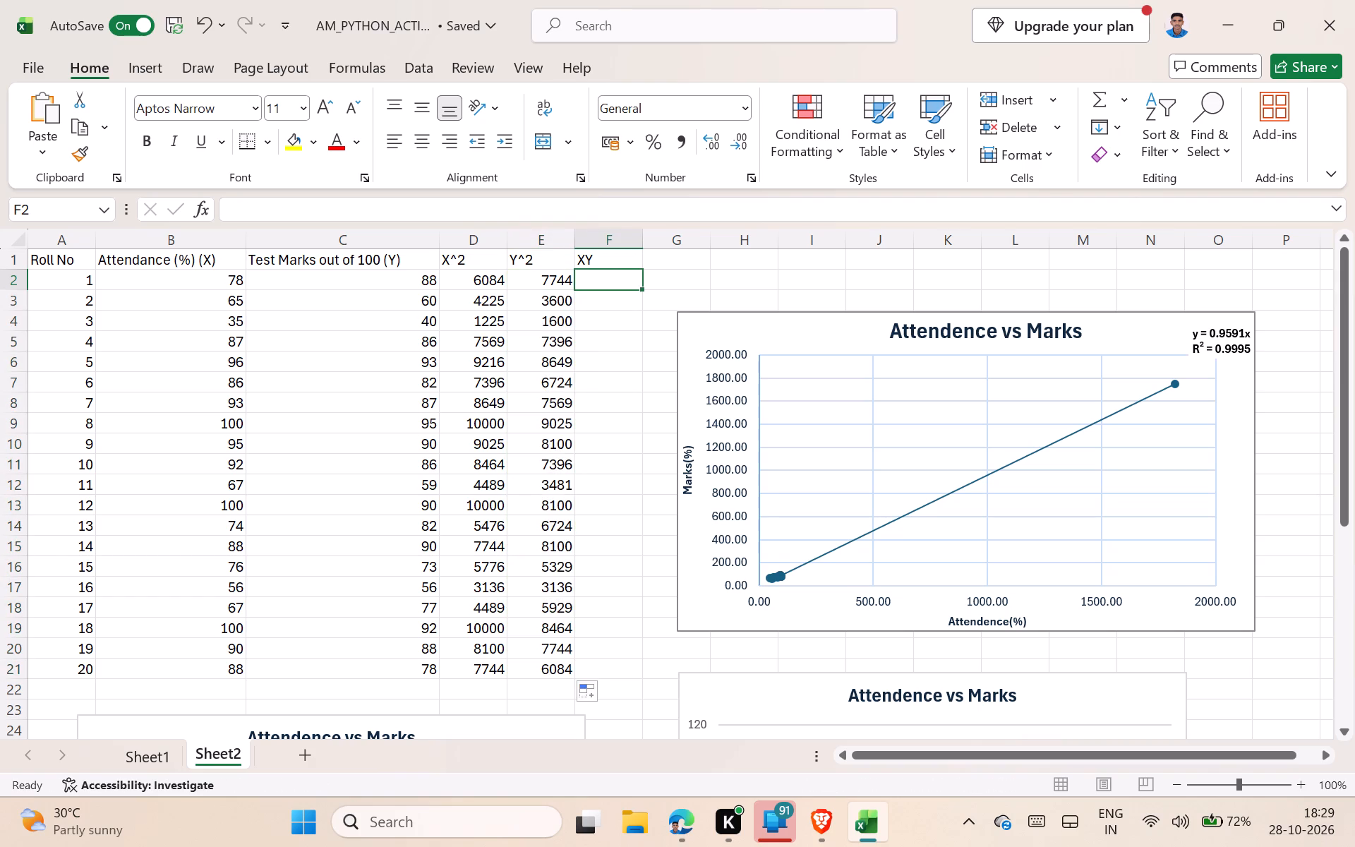
pyautogui.press('=')
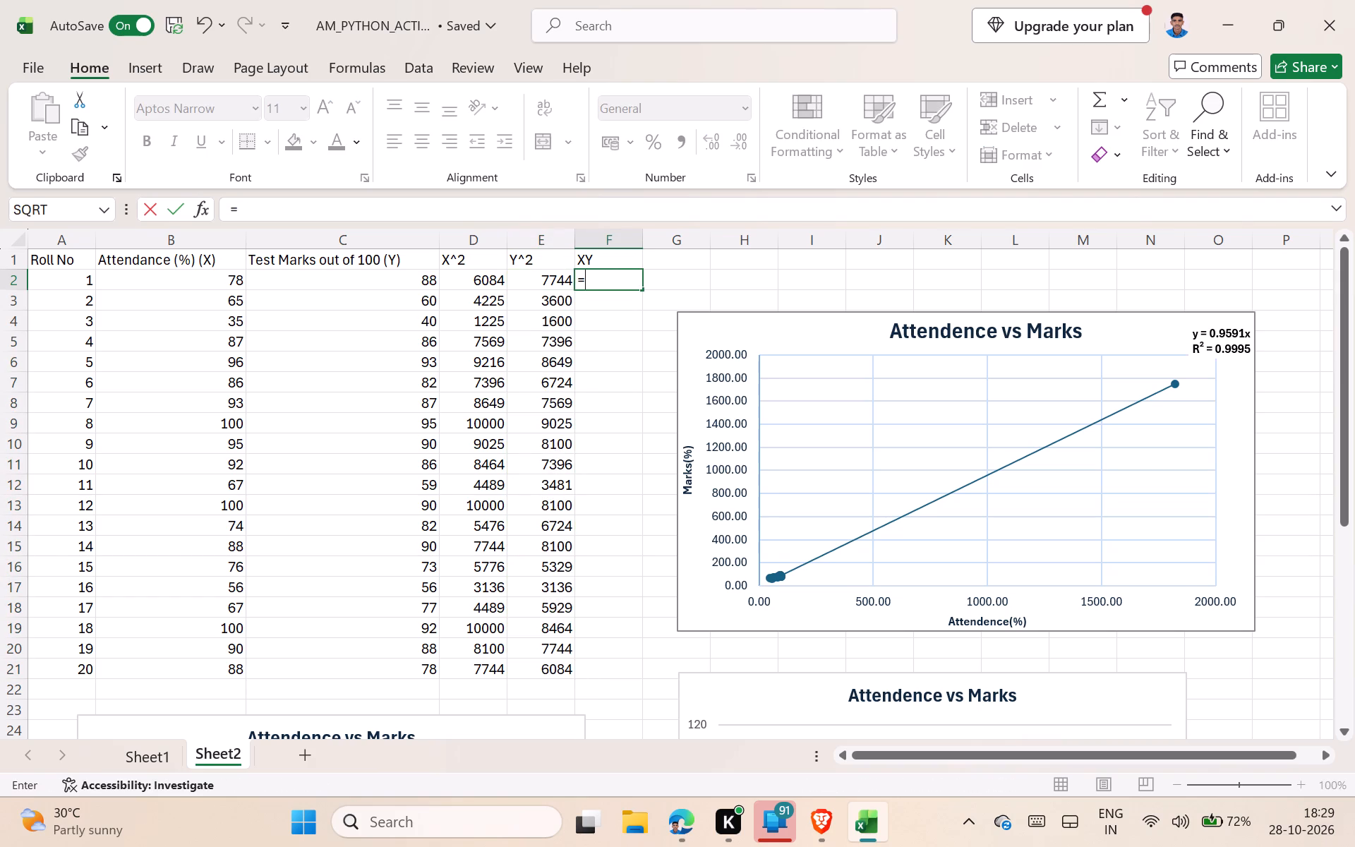
pyautogui.click(229, 278)
pyautogui.hotkey('shift', '*')
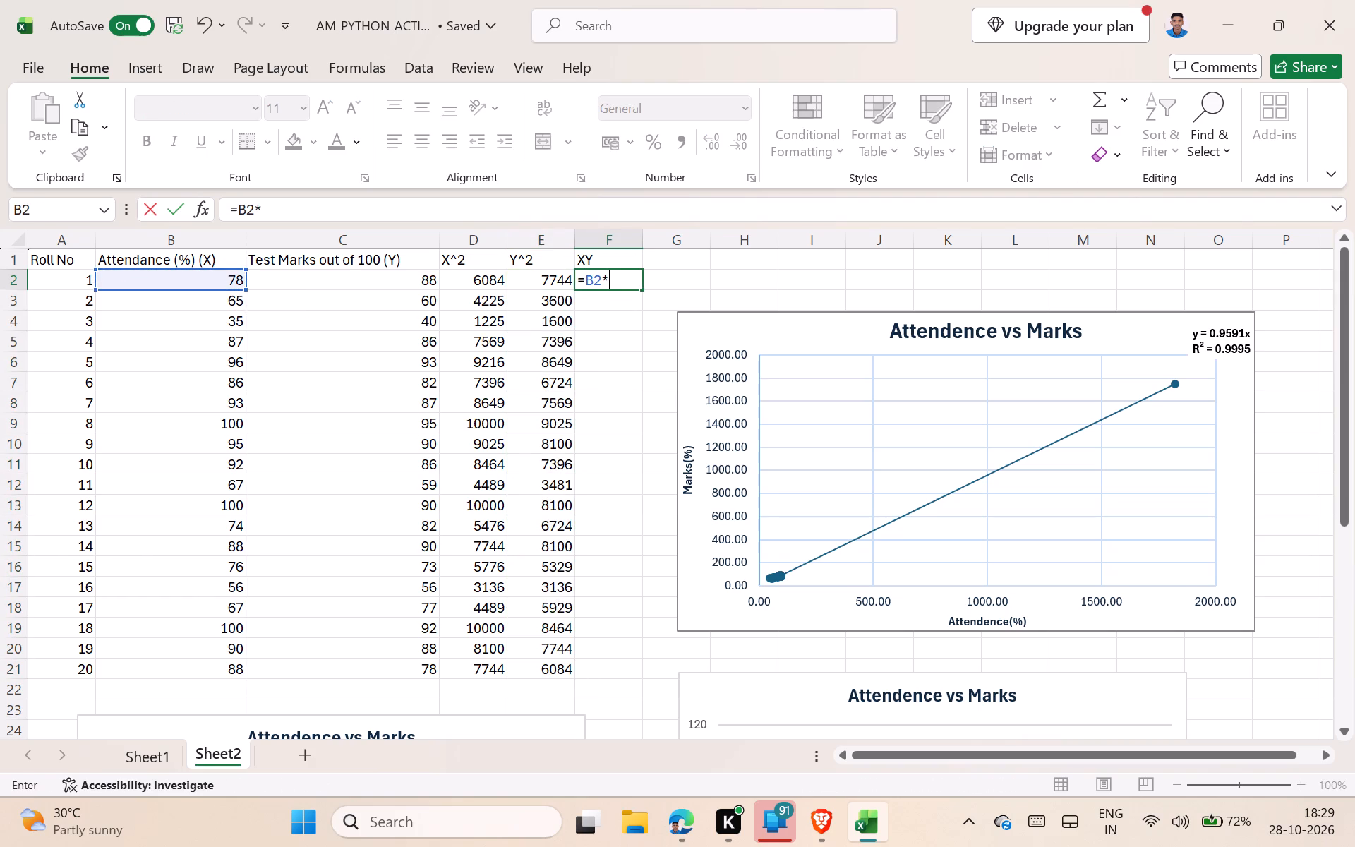
pyautogui.click(267, 281)
pyautogui.press('Return')
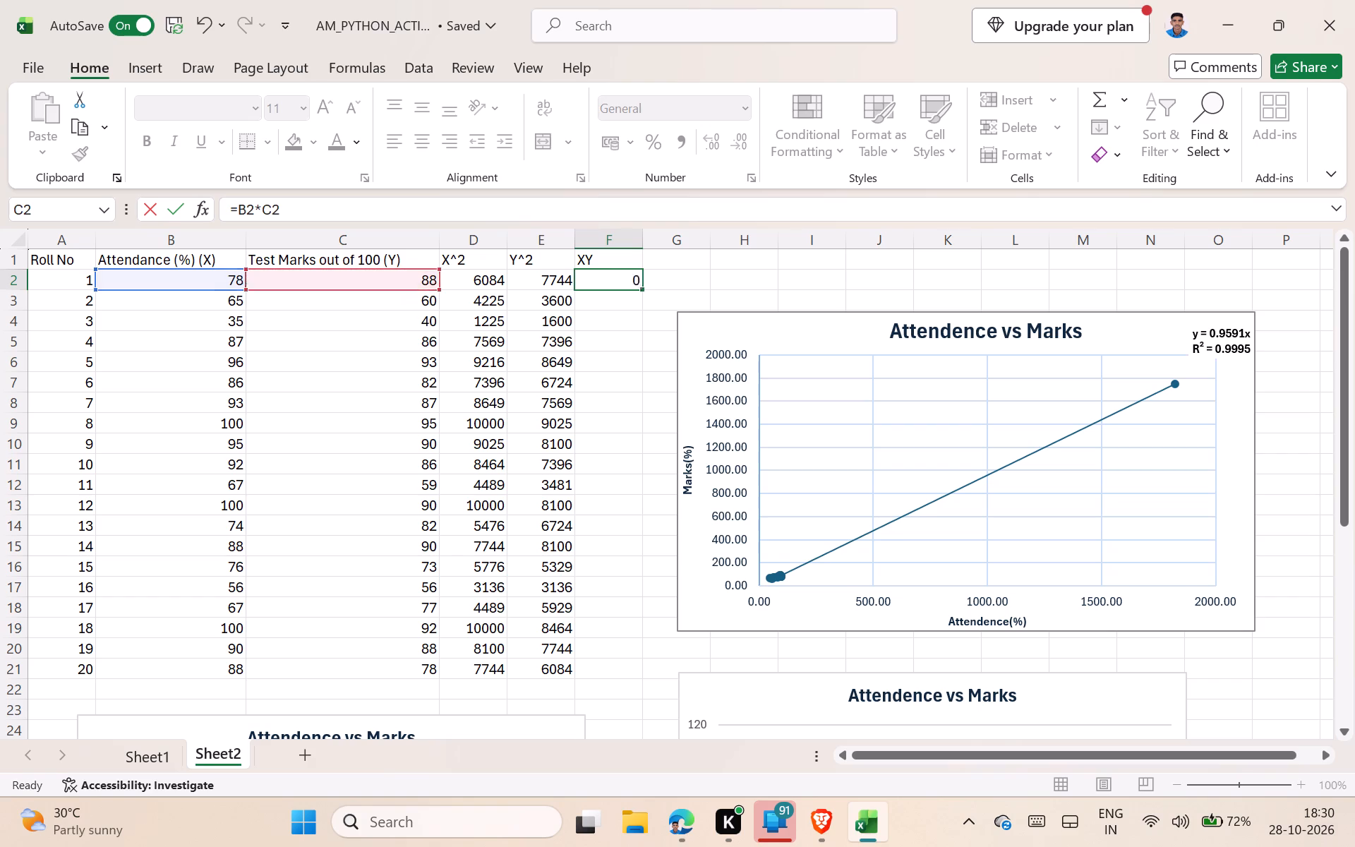
pyautogui.click(617, 282)
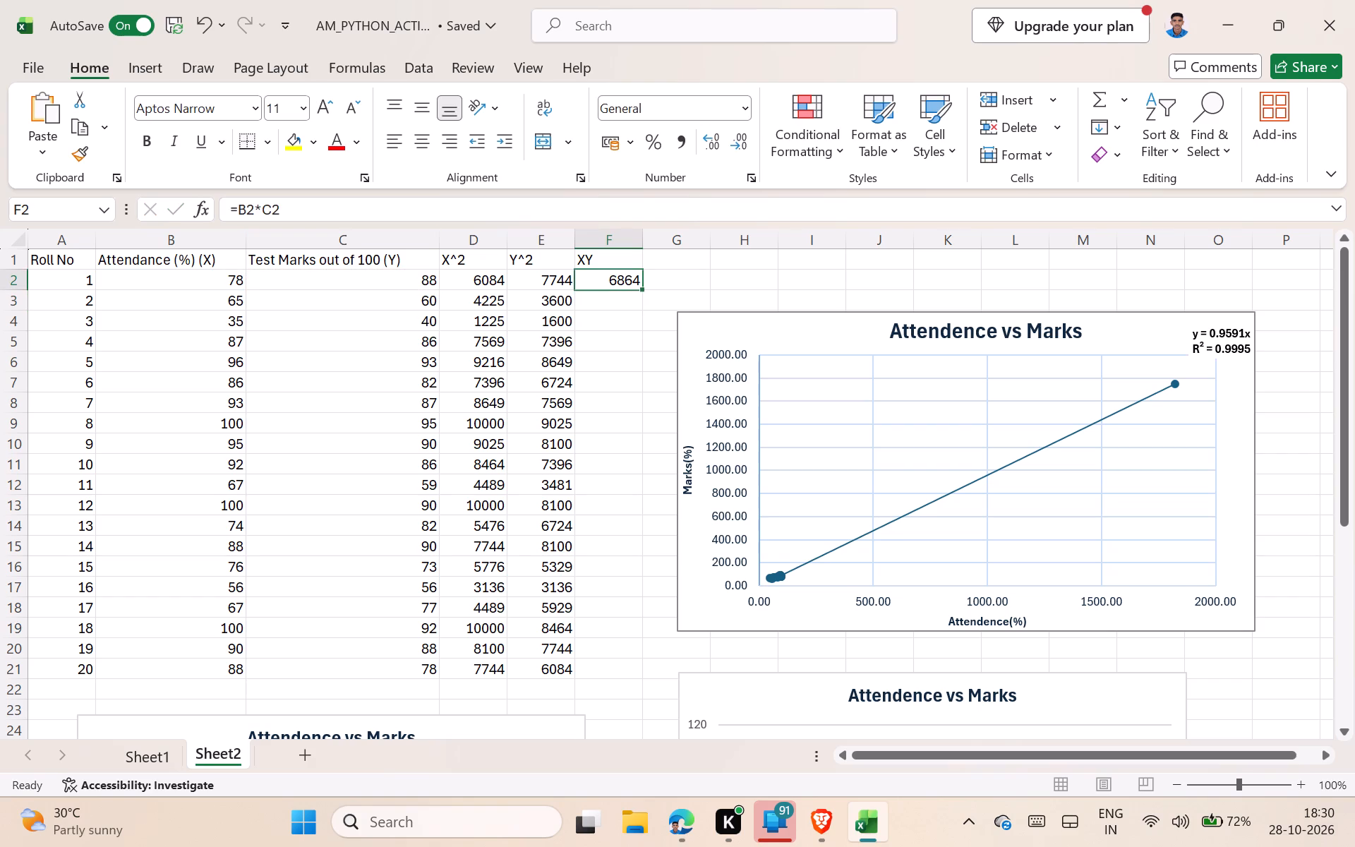
pyautogui.moveTo(640, 288); pyautogui.dragTo(667, 630)
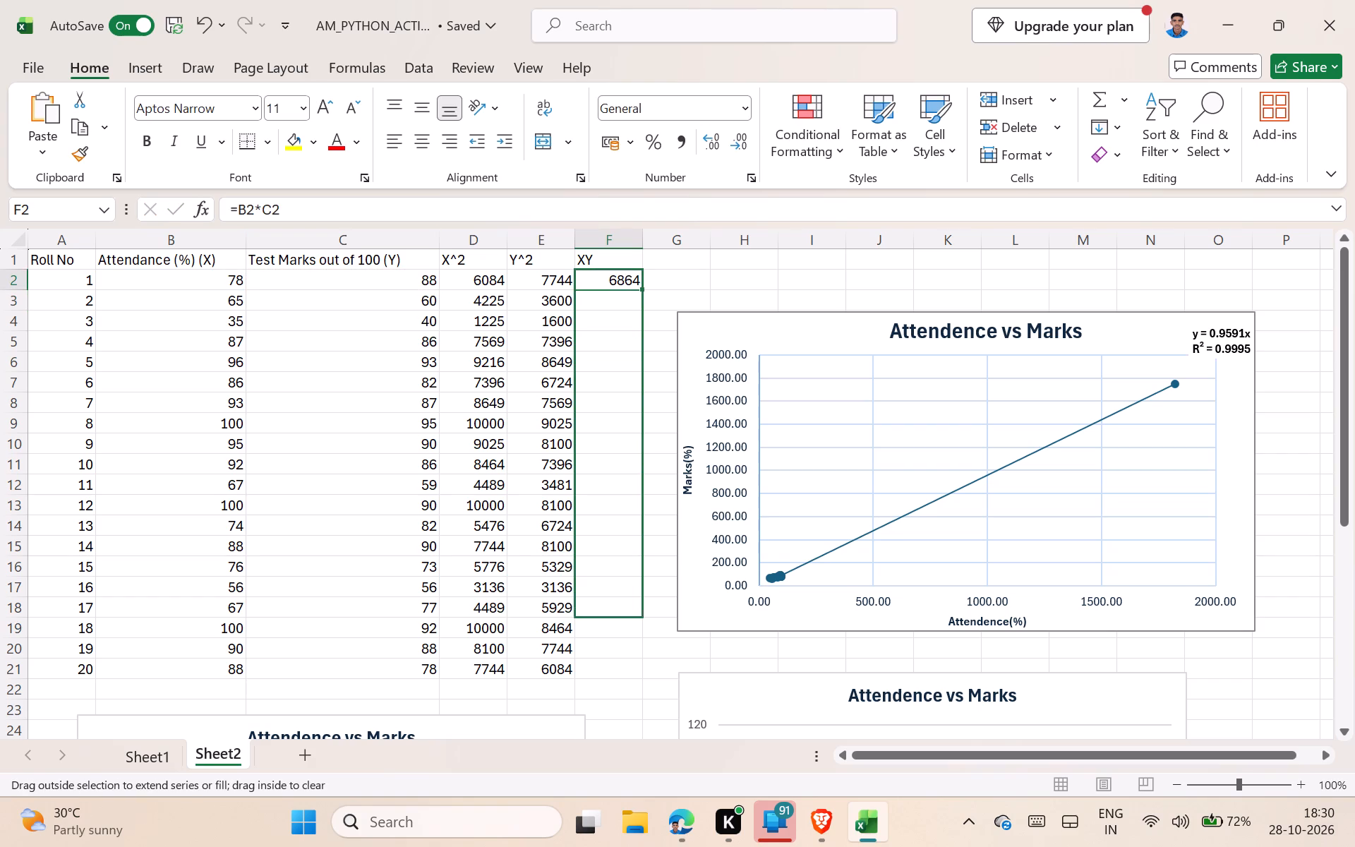
pyautogui.moveTo(667, 630); pyautogui.dragTo(667, 676)
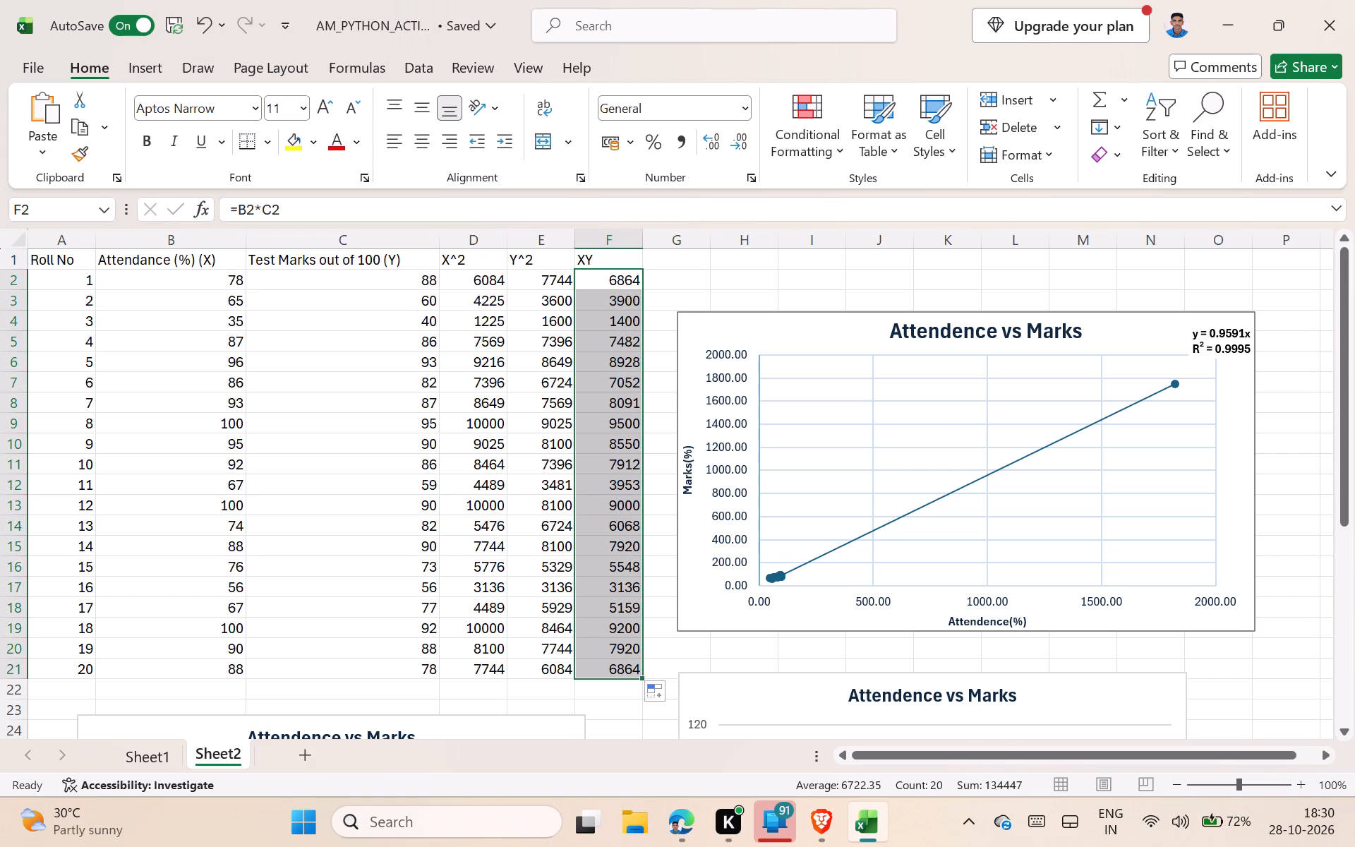
pyautogui.click(656, 630)
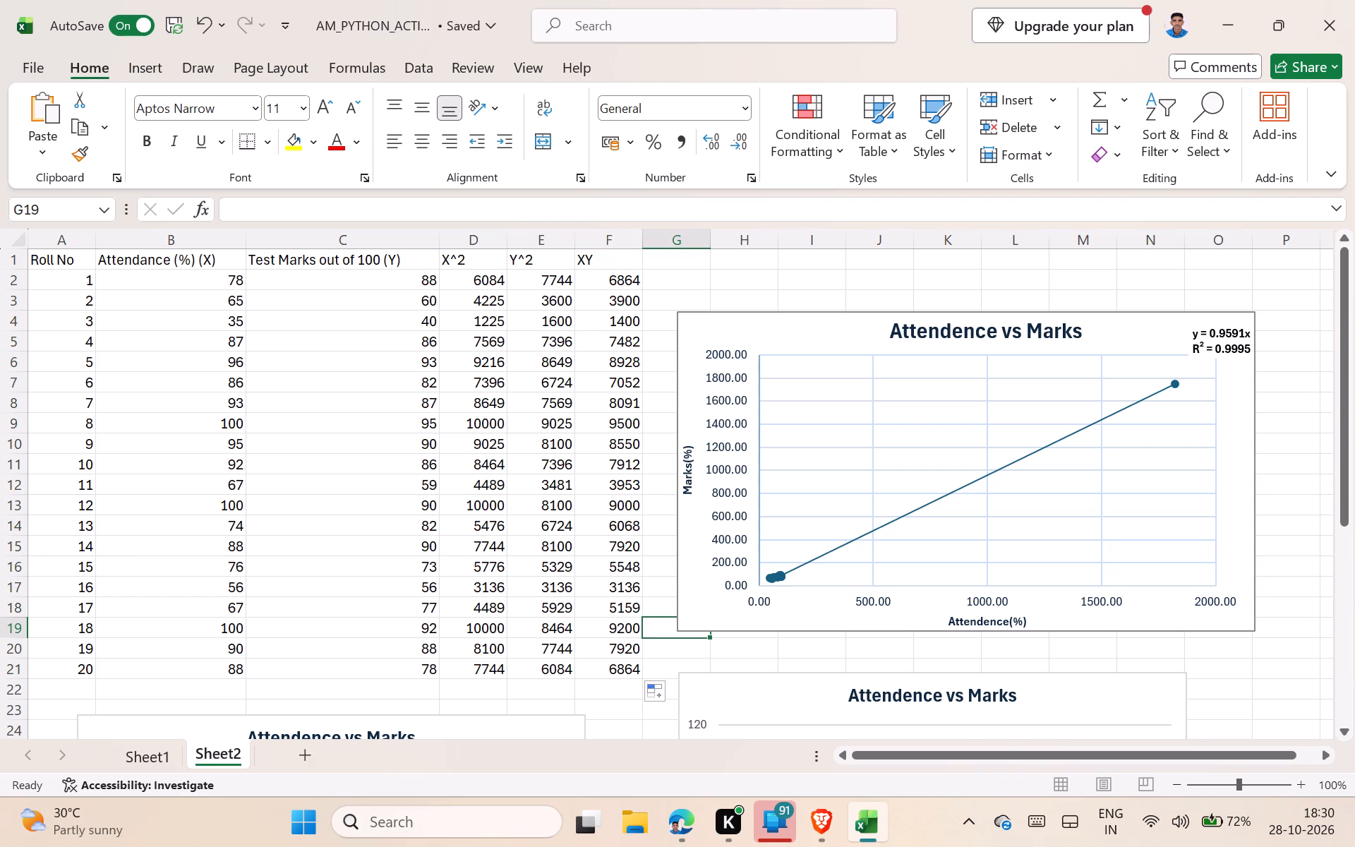
# Enter the row label TOTAL in cell A22 of Sheet2, below the last roll number.
pyautogui.click(488, 685)
pyautogui.scroll(-1, 493, 546)
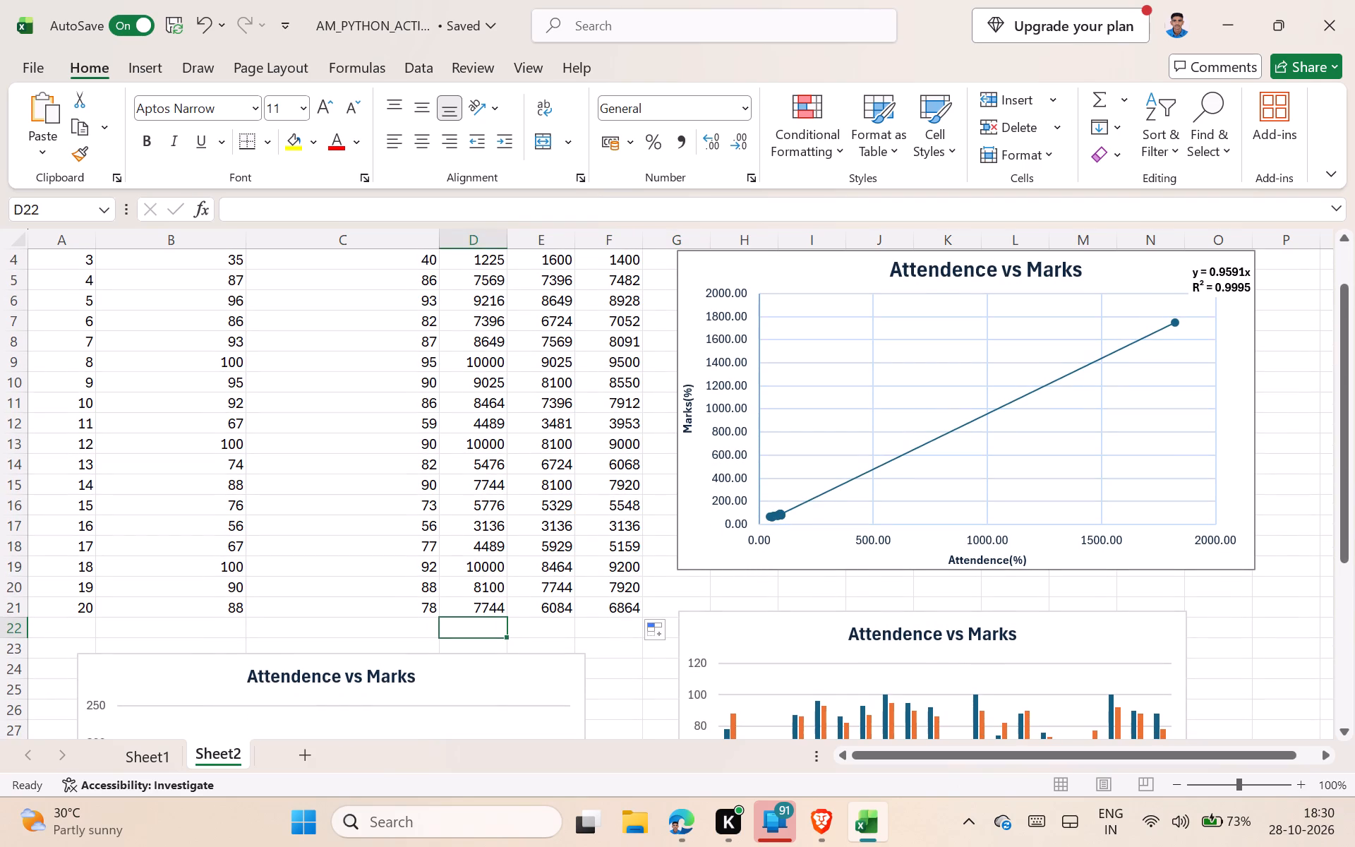
pyautogui.click(84, 632)
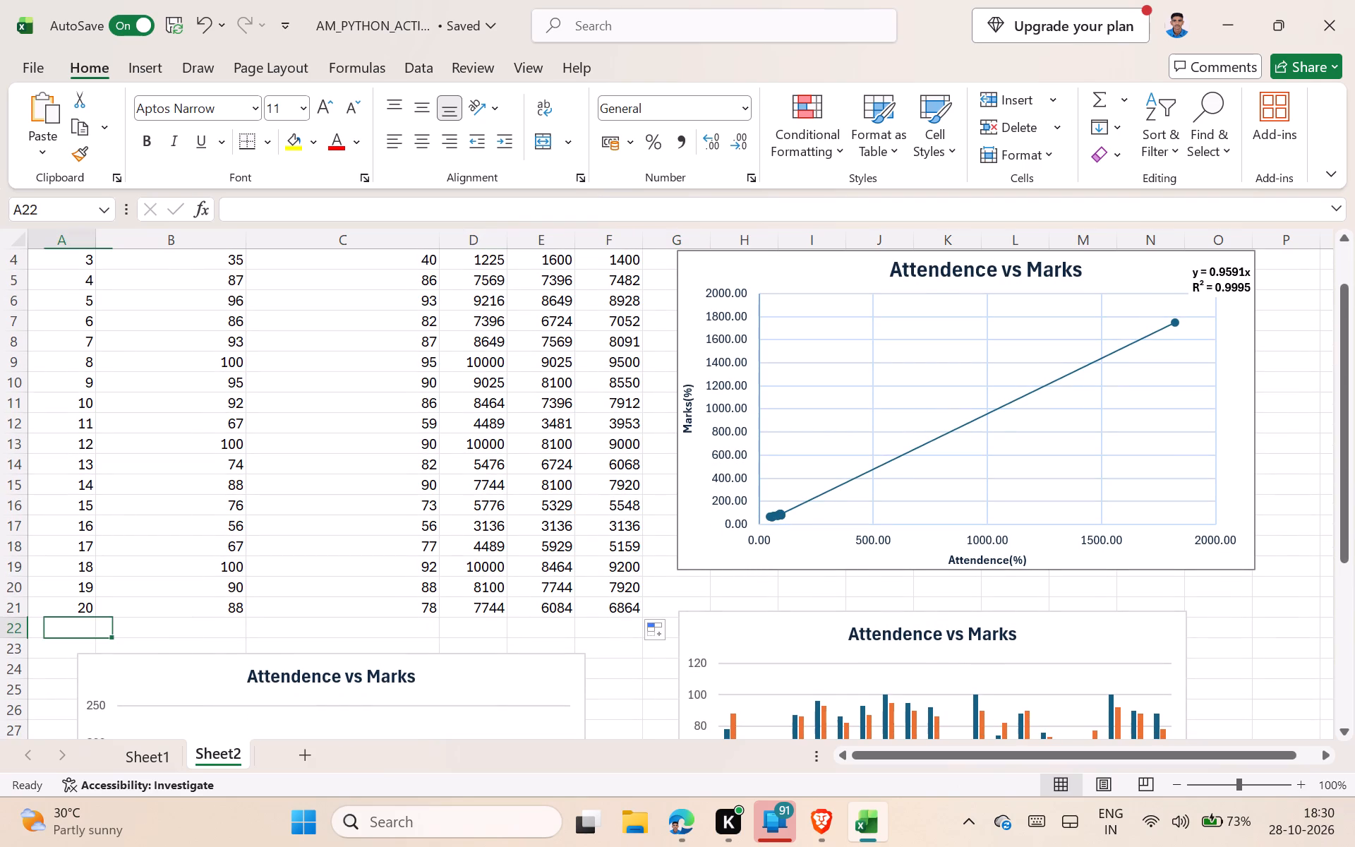
pyautogui.hotkey('shift', 't')
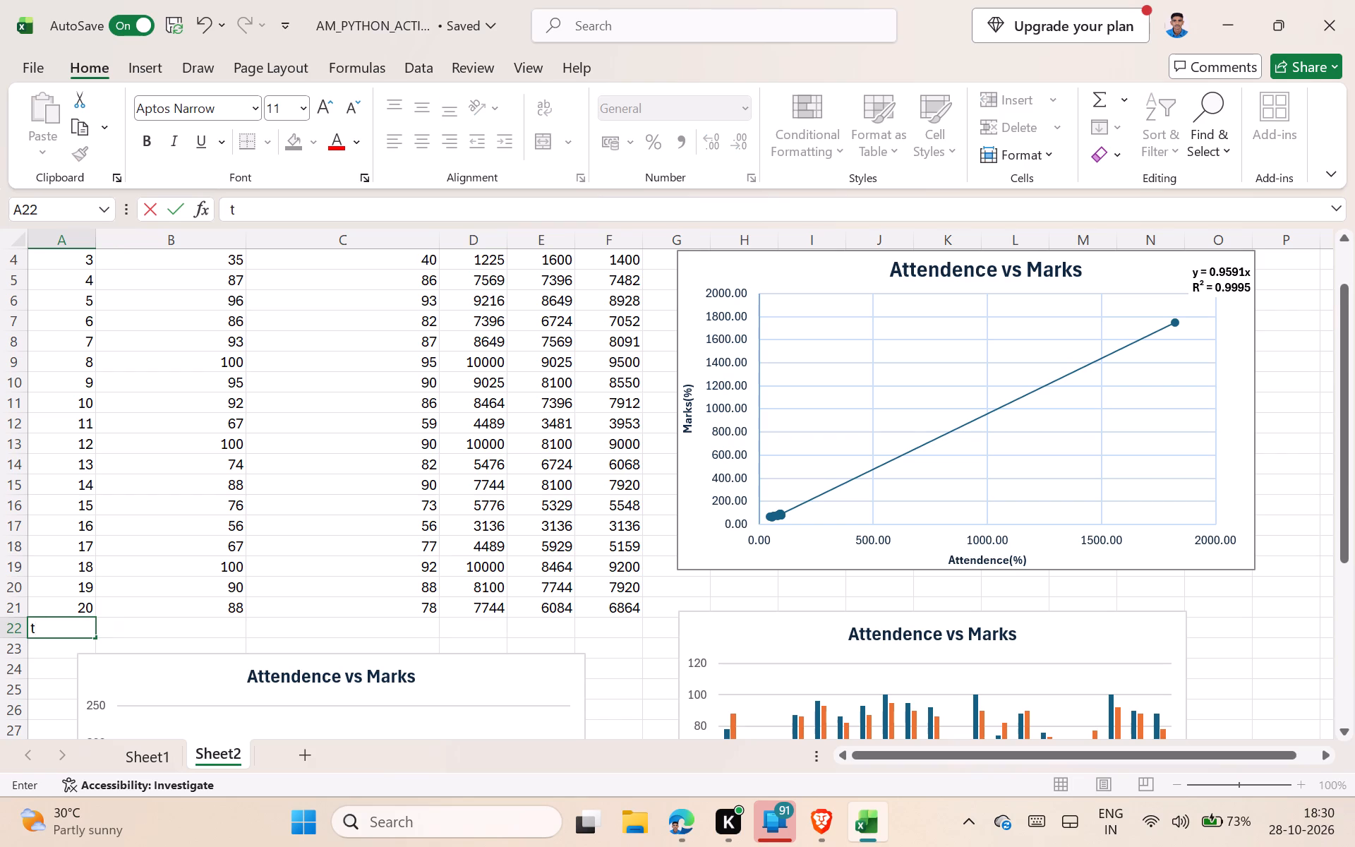
pyautogui.press('BackSpace')
pyautogui.write('TOTAL')
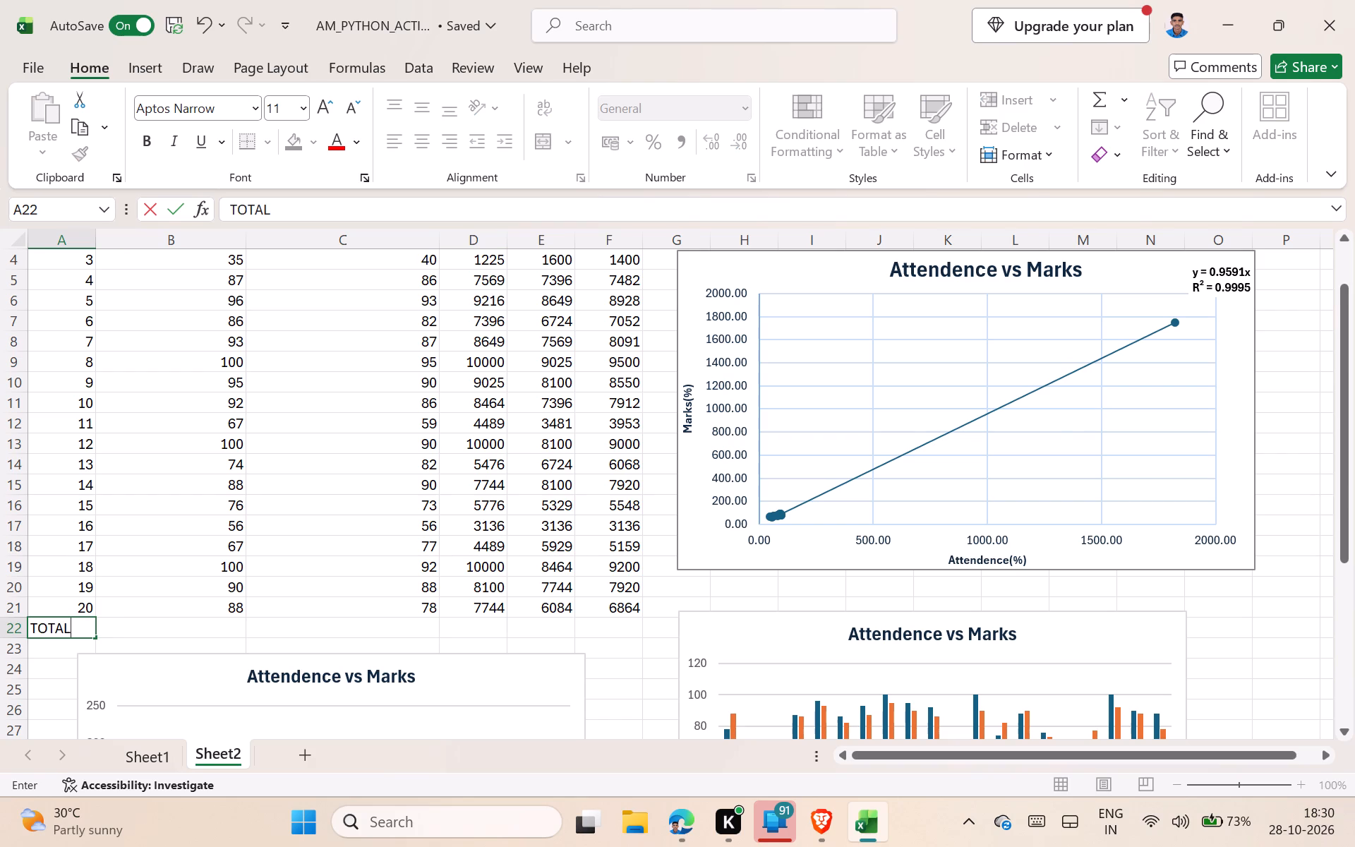
# Total the X^2 column in cell D22 with =SUM(D2:D21).
pyautogui.click(466, 633)
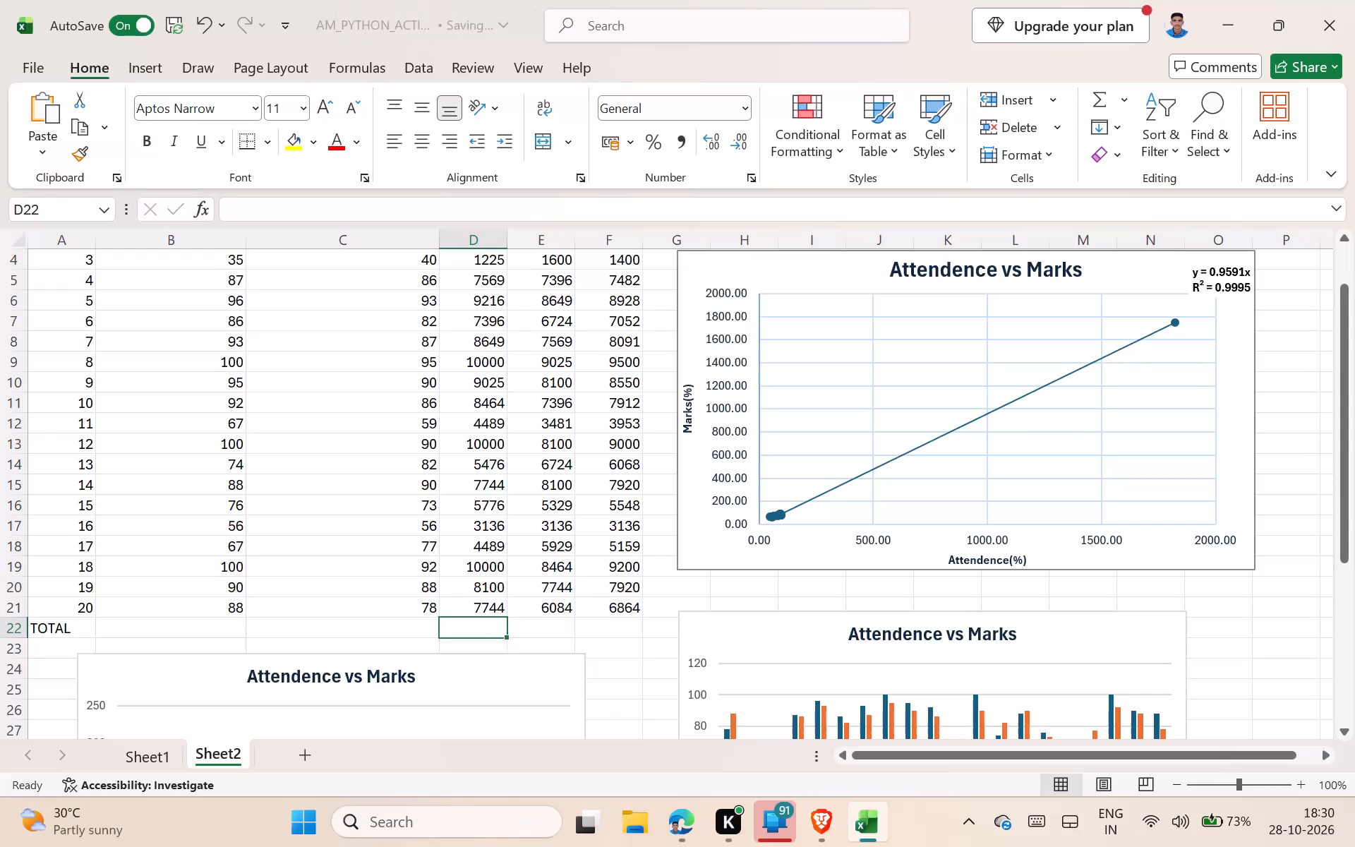
pyautogui.press('=')
pyautogui.press('BackSpace')
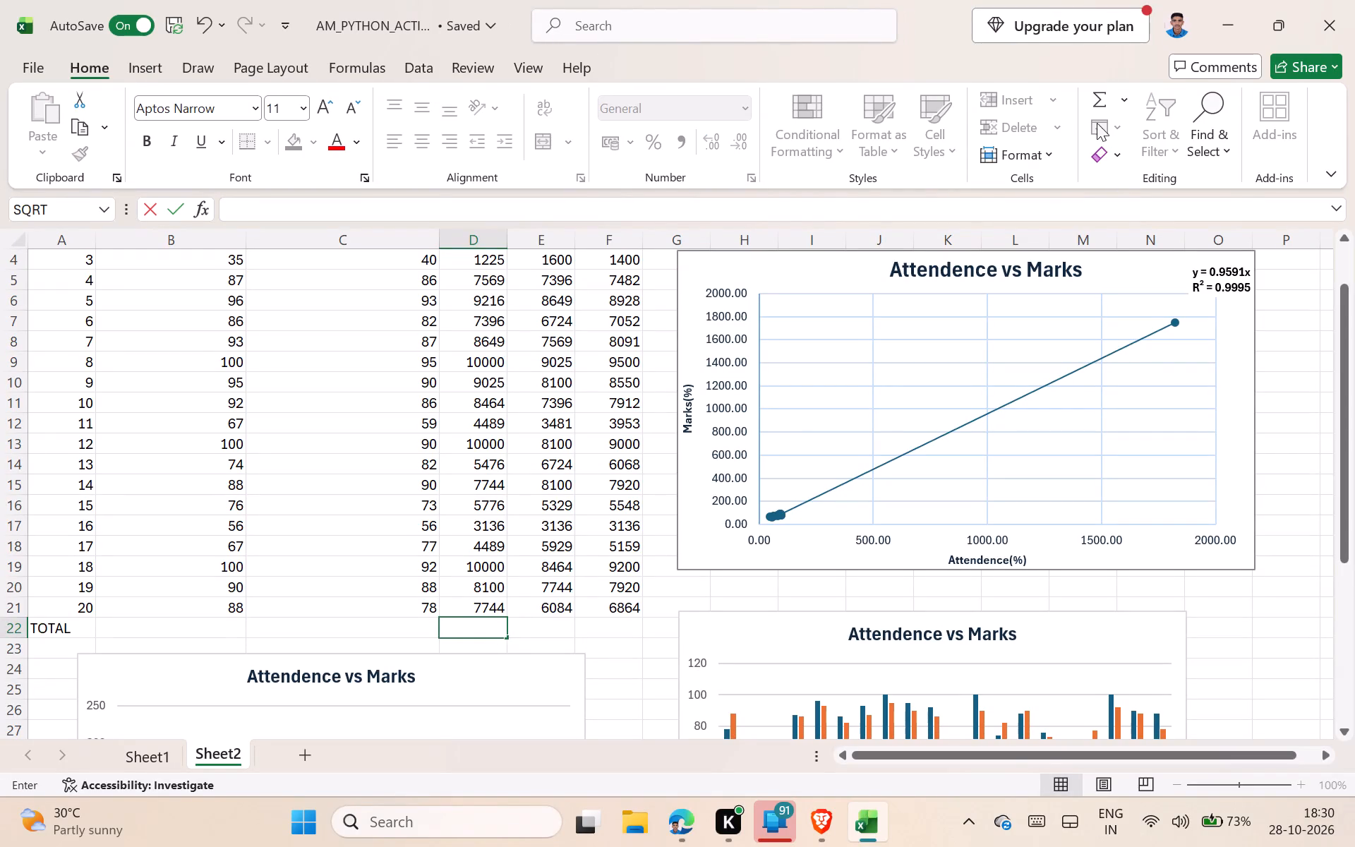
pyautogui.click(1119, 95)
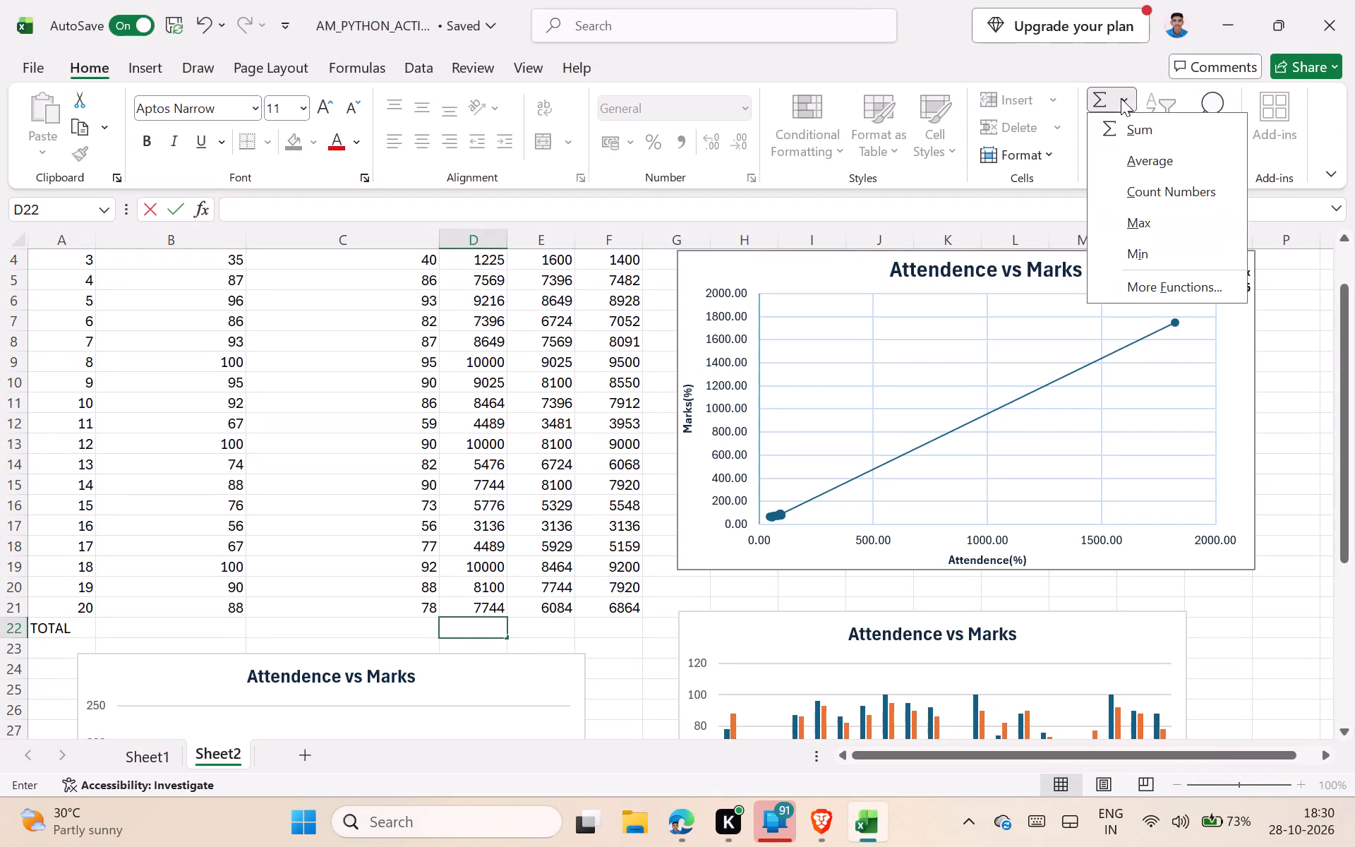
pyautogui.click(1131, 125)
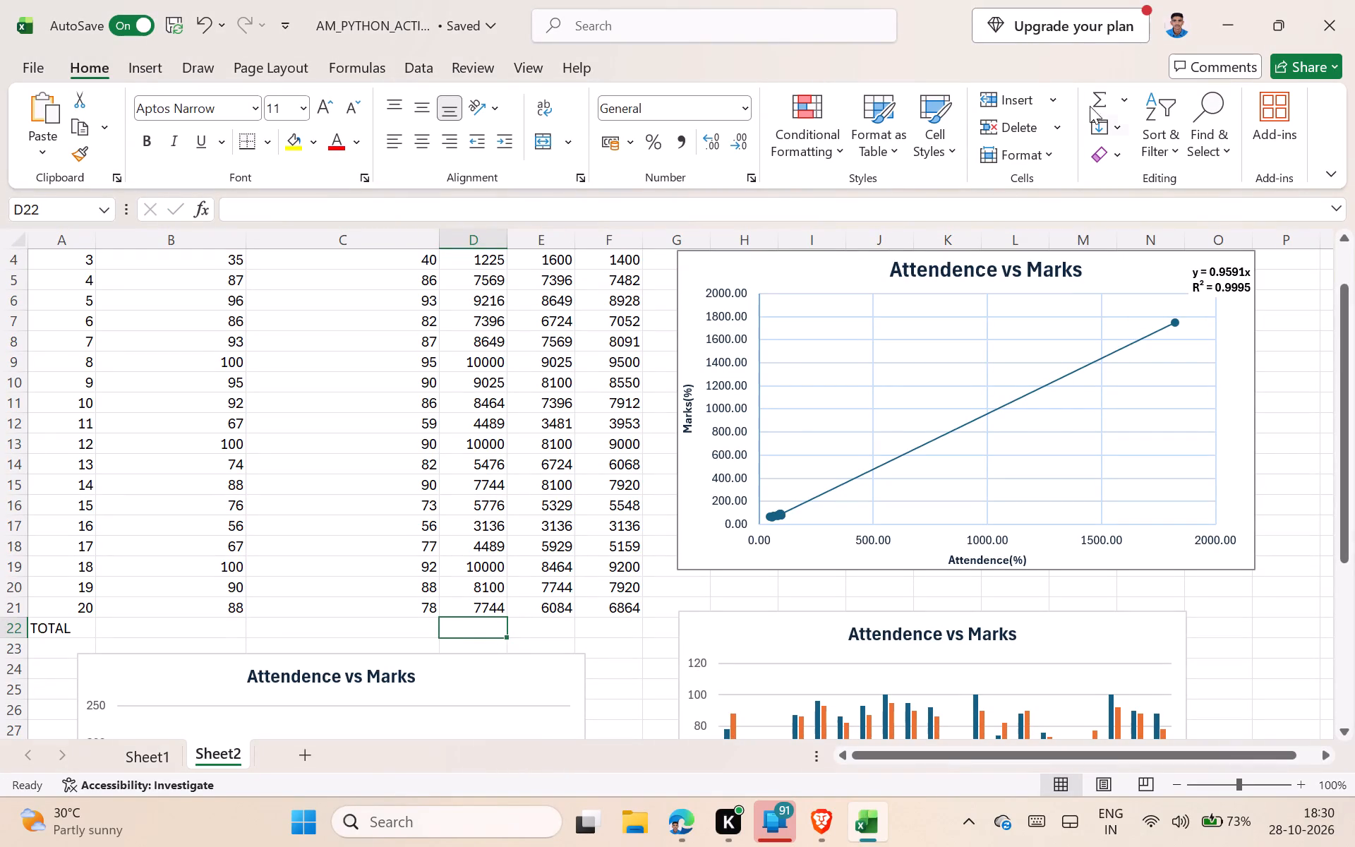
pyautogui.click(1113, 94)
pyautogui.click(1120, 133)
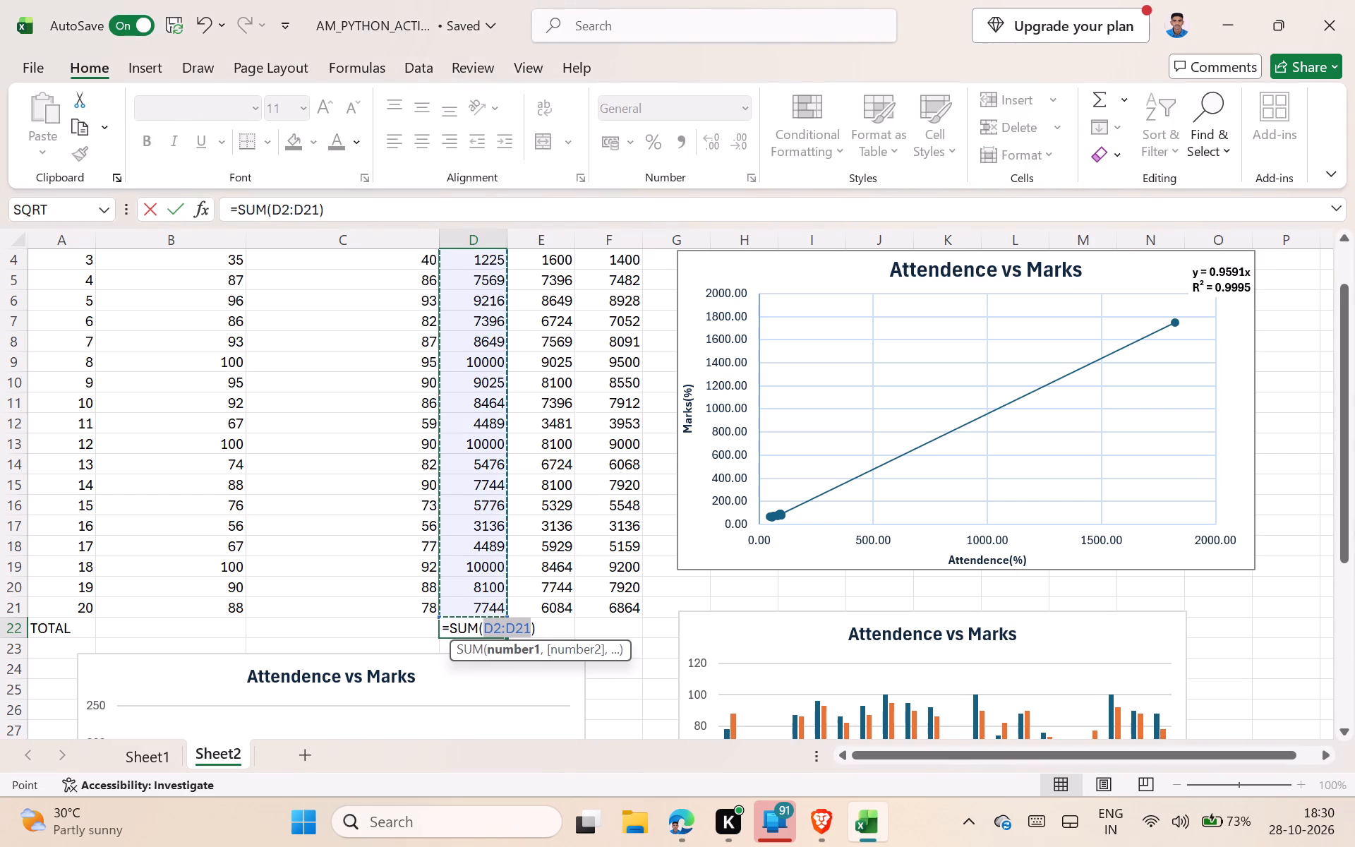
pyautogui.scroll(6, 525, 462)
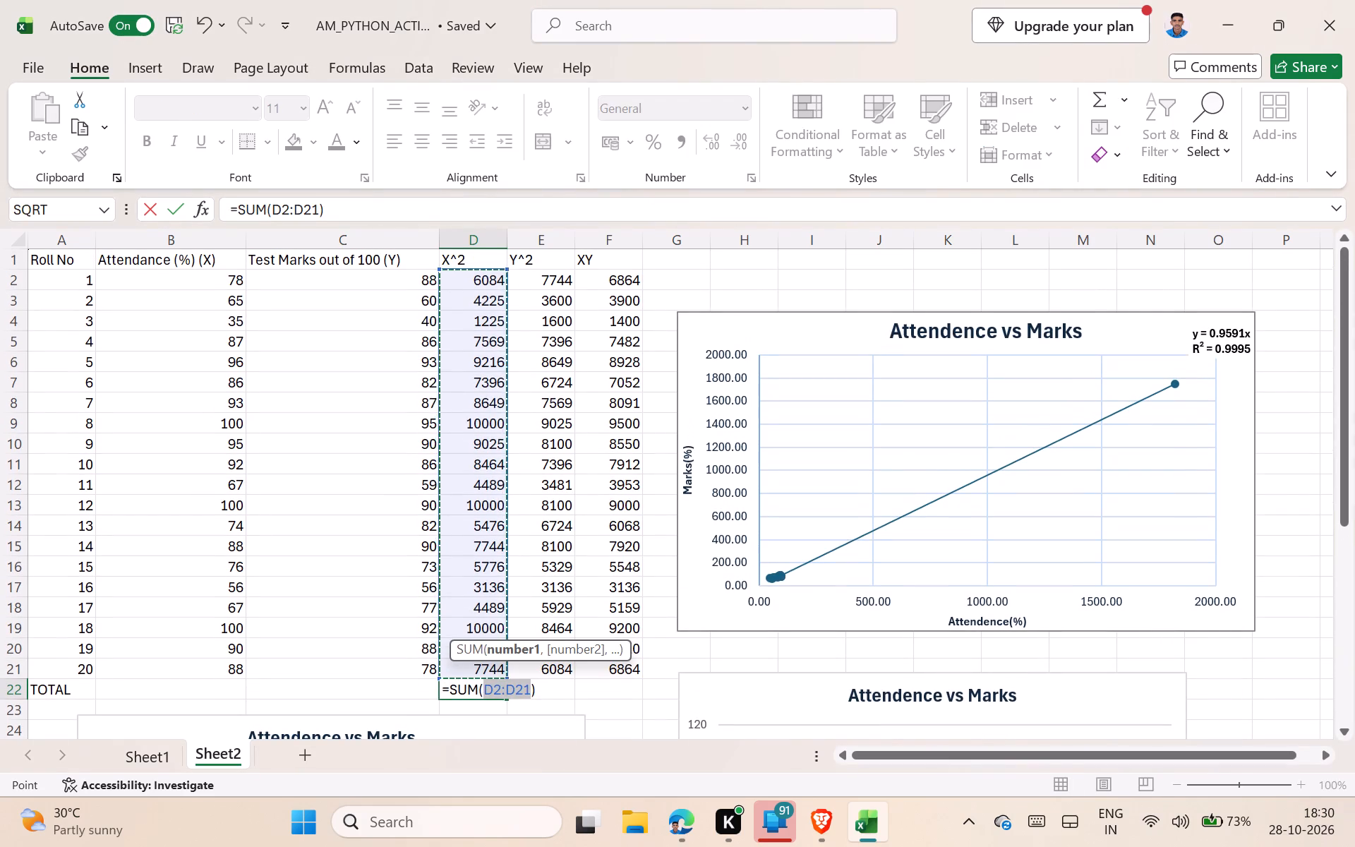
pyautogui.press('Return')
# Total the Y^2 and XY columns in E22 and F22 with =SUM(E2:E21) and =SUM(F2:F21).
pyautogui.scroll(-3, 527, 462)
pyautogui.click(547, 510)
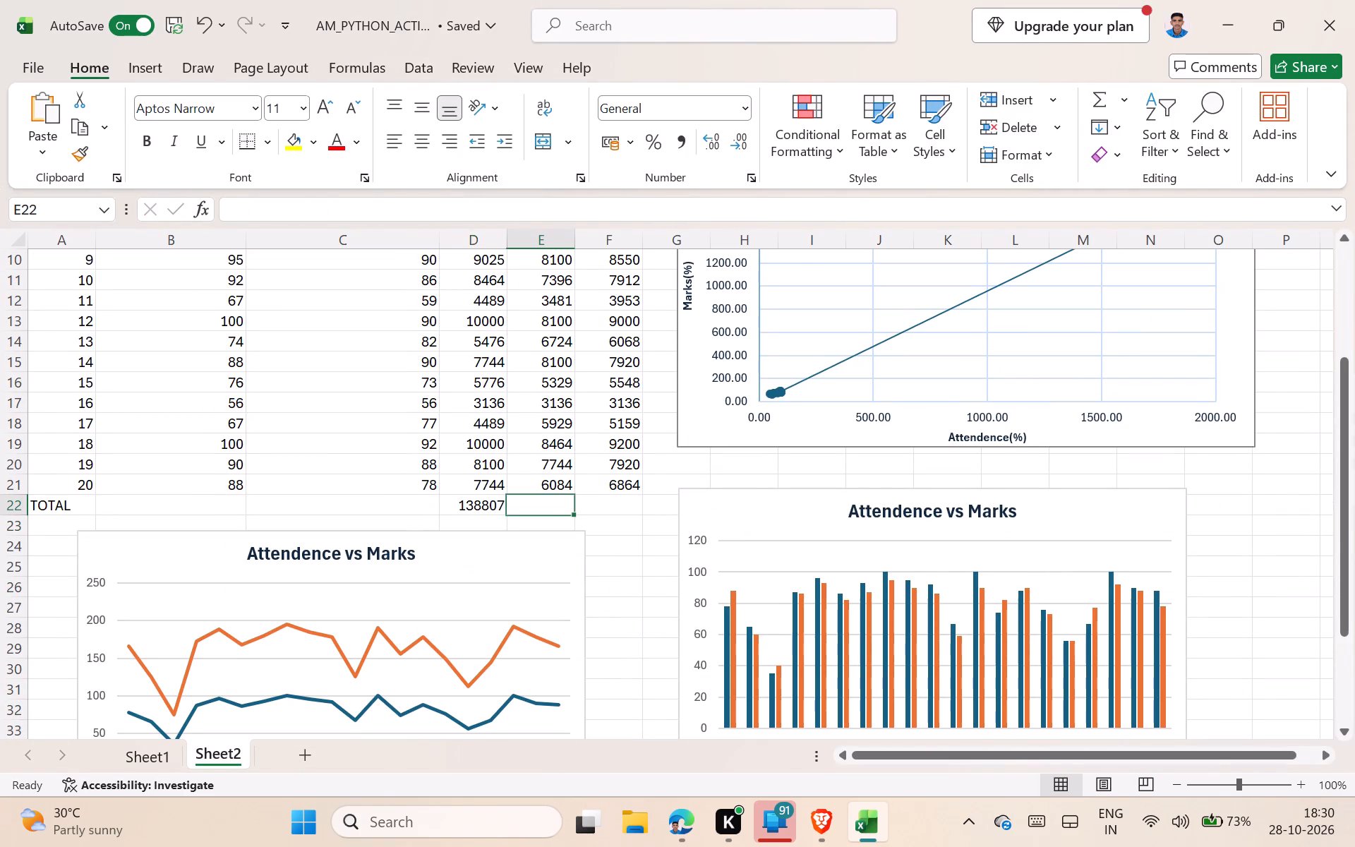
pyautogui.click(1101, 92)
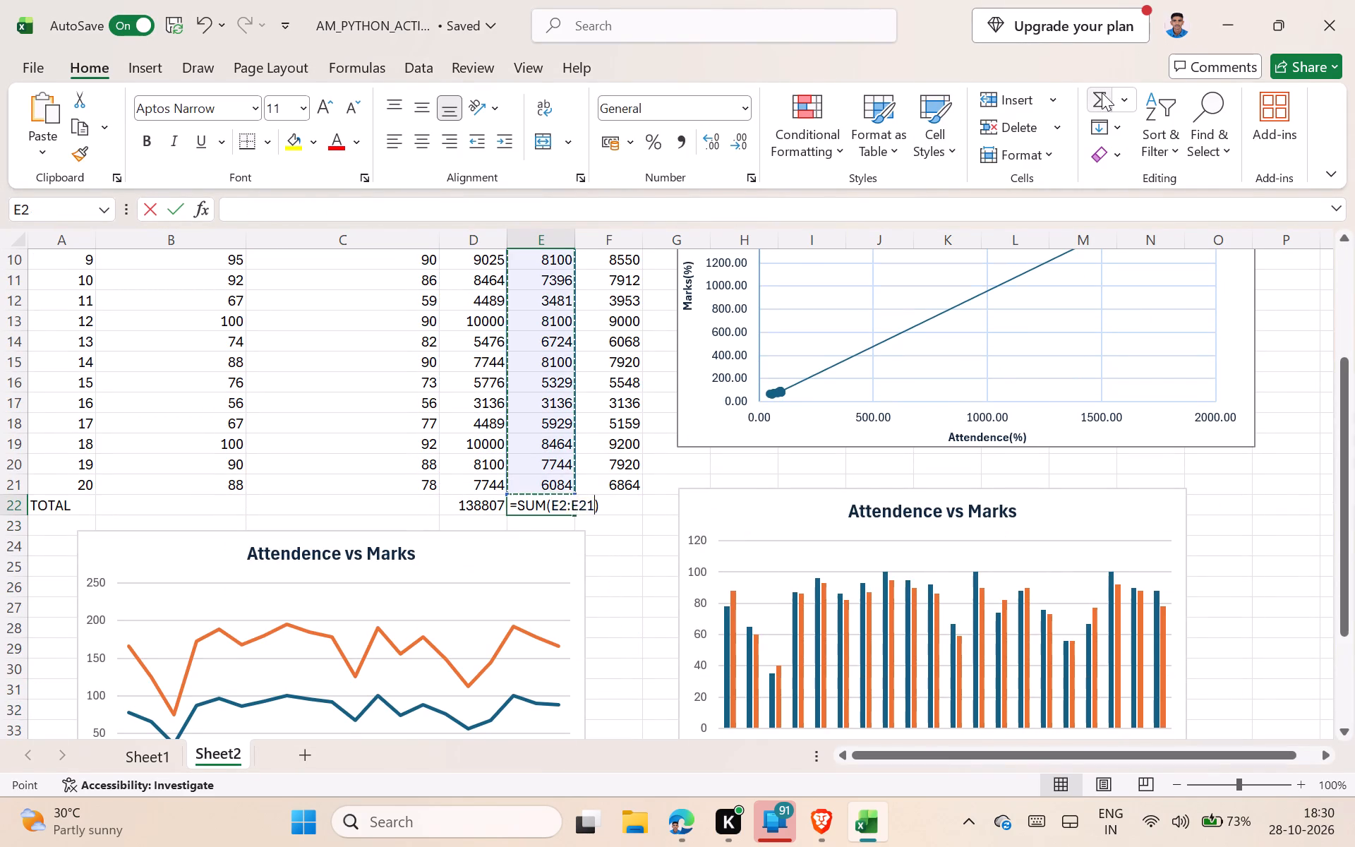
pyautogui.press('Return')
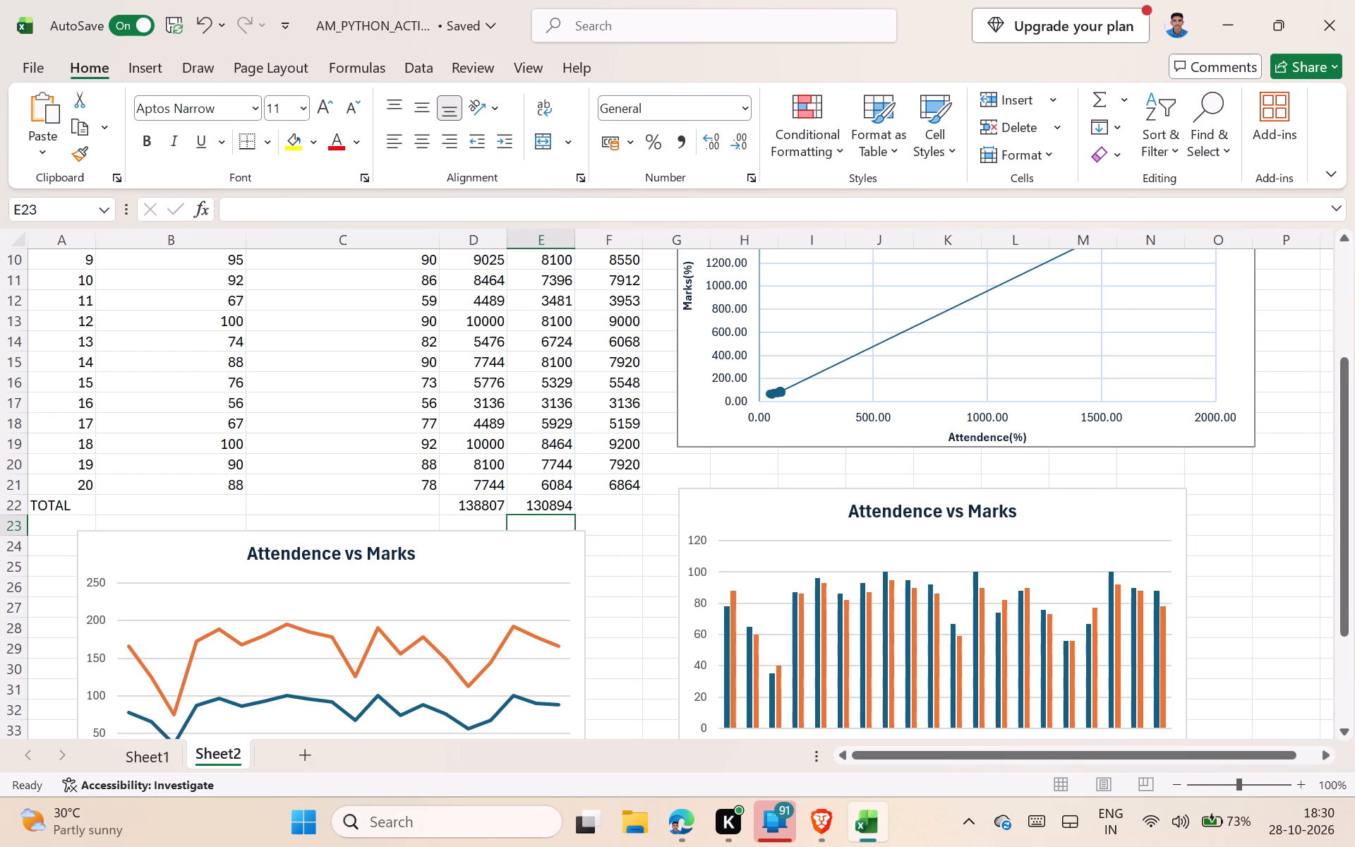
pyautogui.click(607, 504)
pyautogui.click(1094, 95)
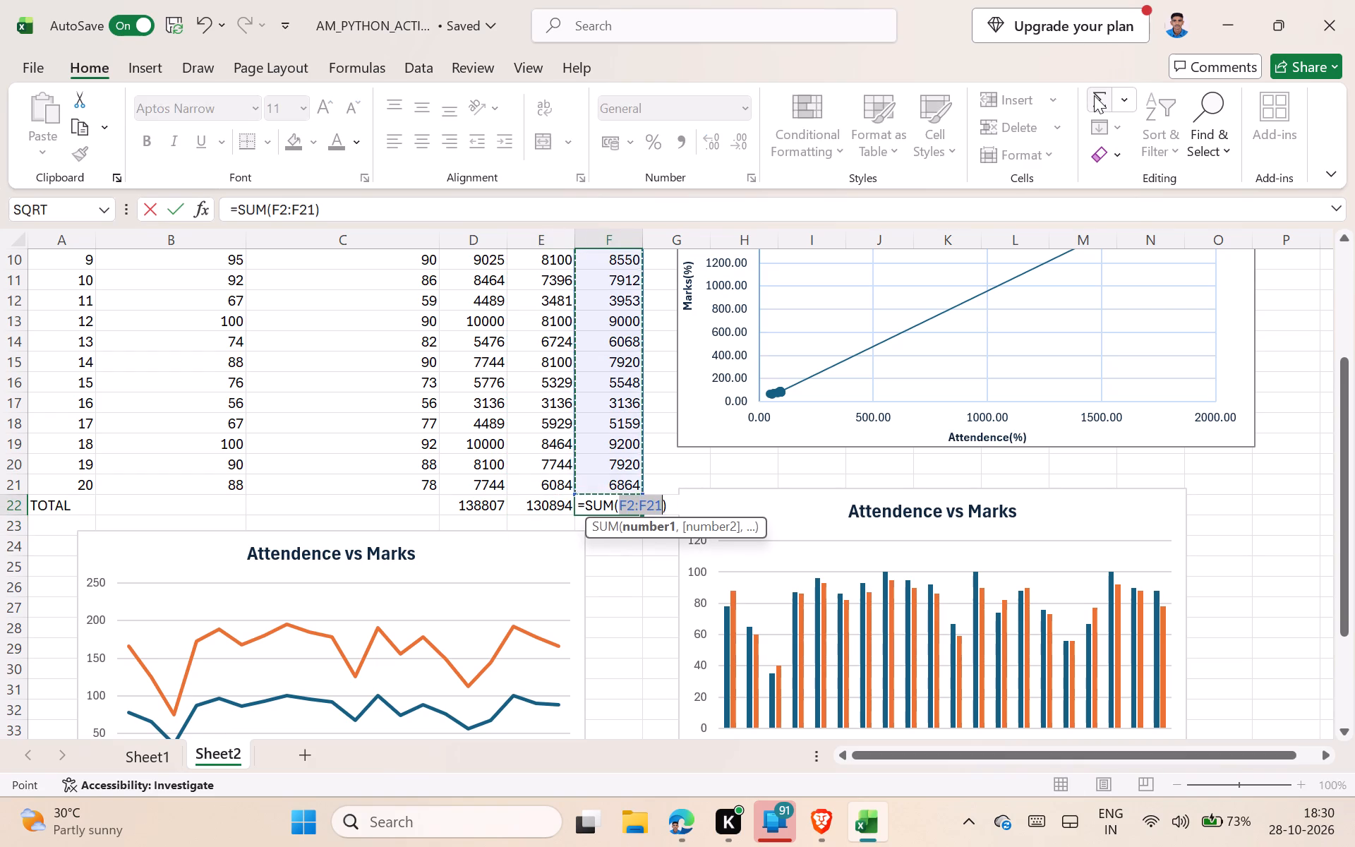
pyautogui.press('Return')
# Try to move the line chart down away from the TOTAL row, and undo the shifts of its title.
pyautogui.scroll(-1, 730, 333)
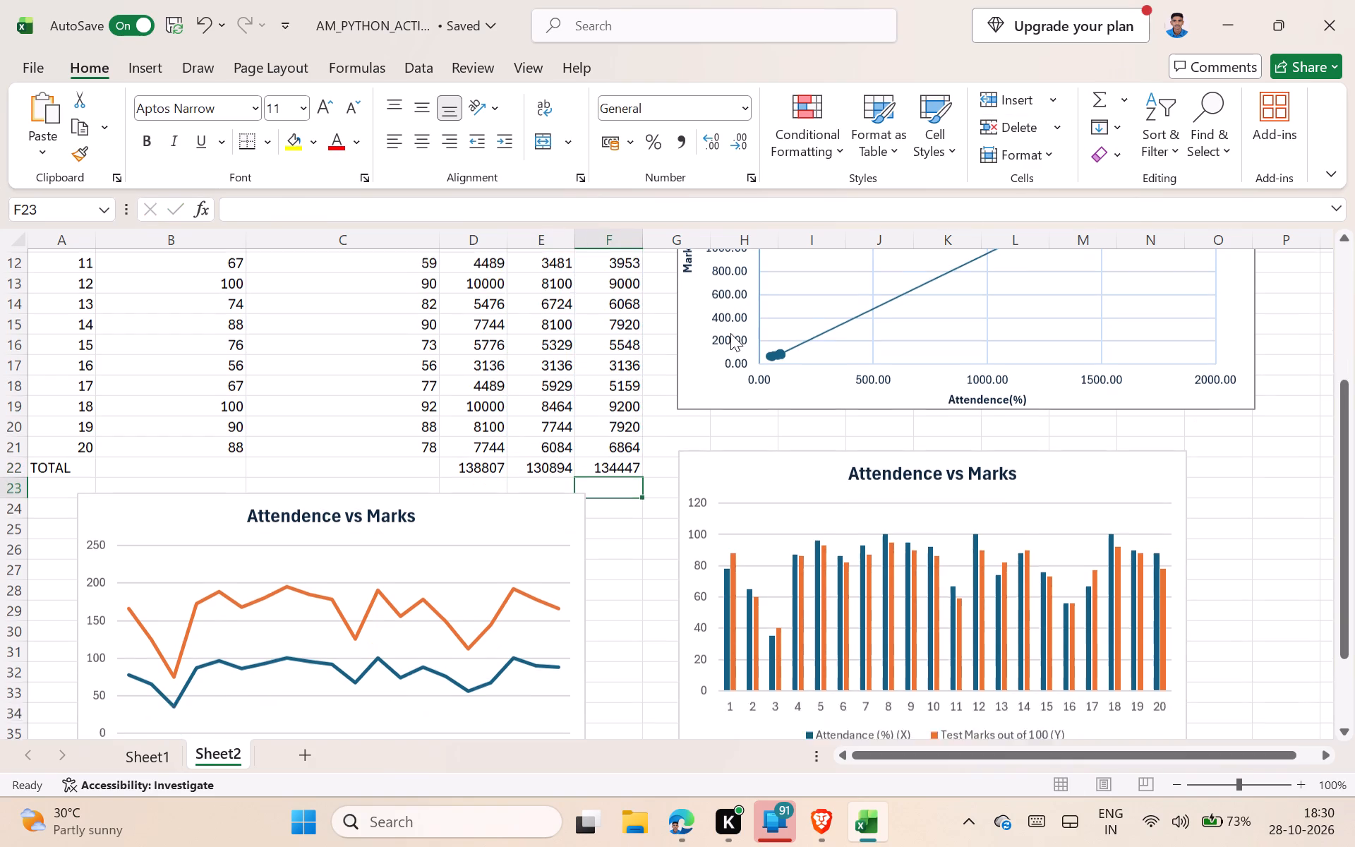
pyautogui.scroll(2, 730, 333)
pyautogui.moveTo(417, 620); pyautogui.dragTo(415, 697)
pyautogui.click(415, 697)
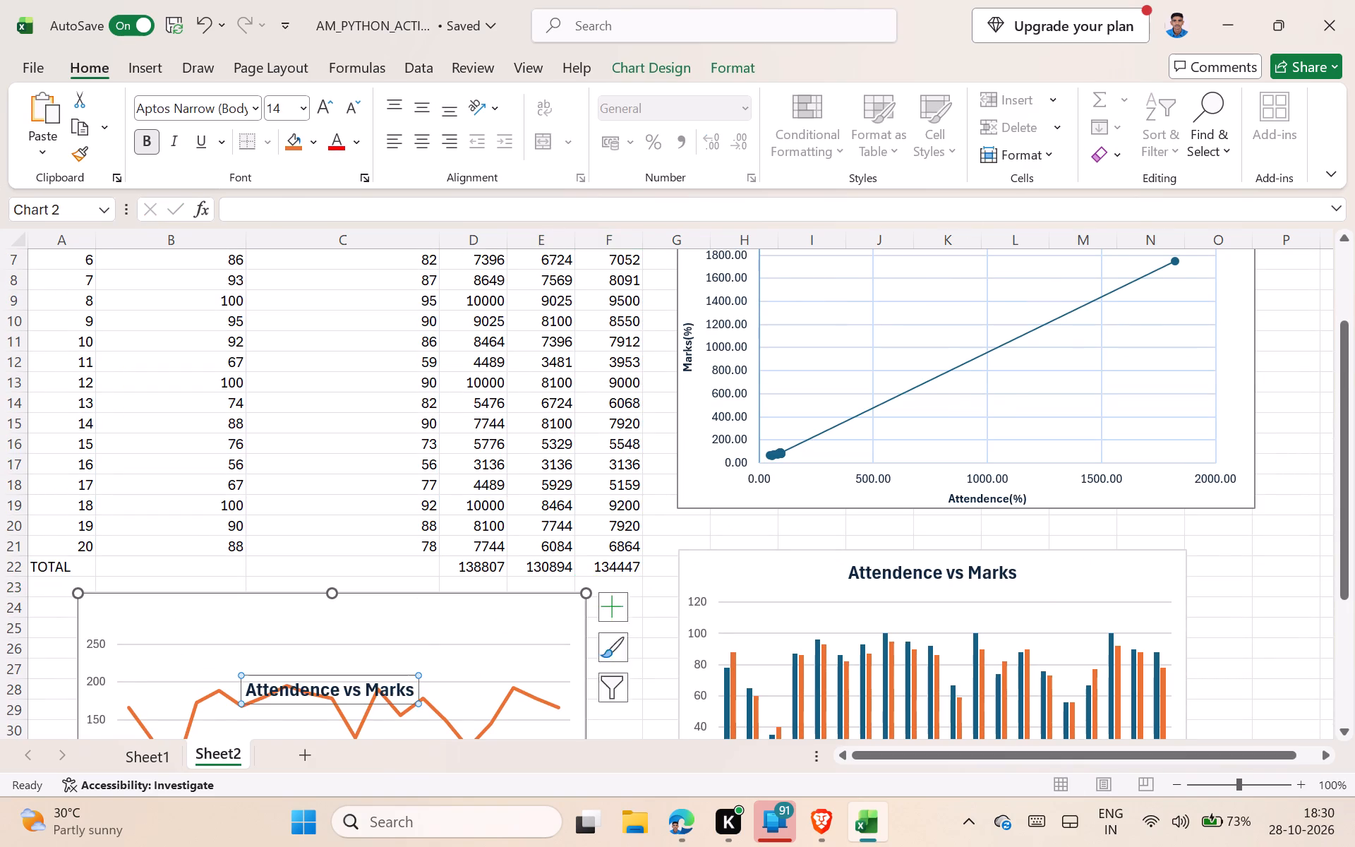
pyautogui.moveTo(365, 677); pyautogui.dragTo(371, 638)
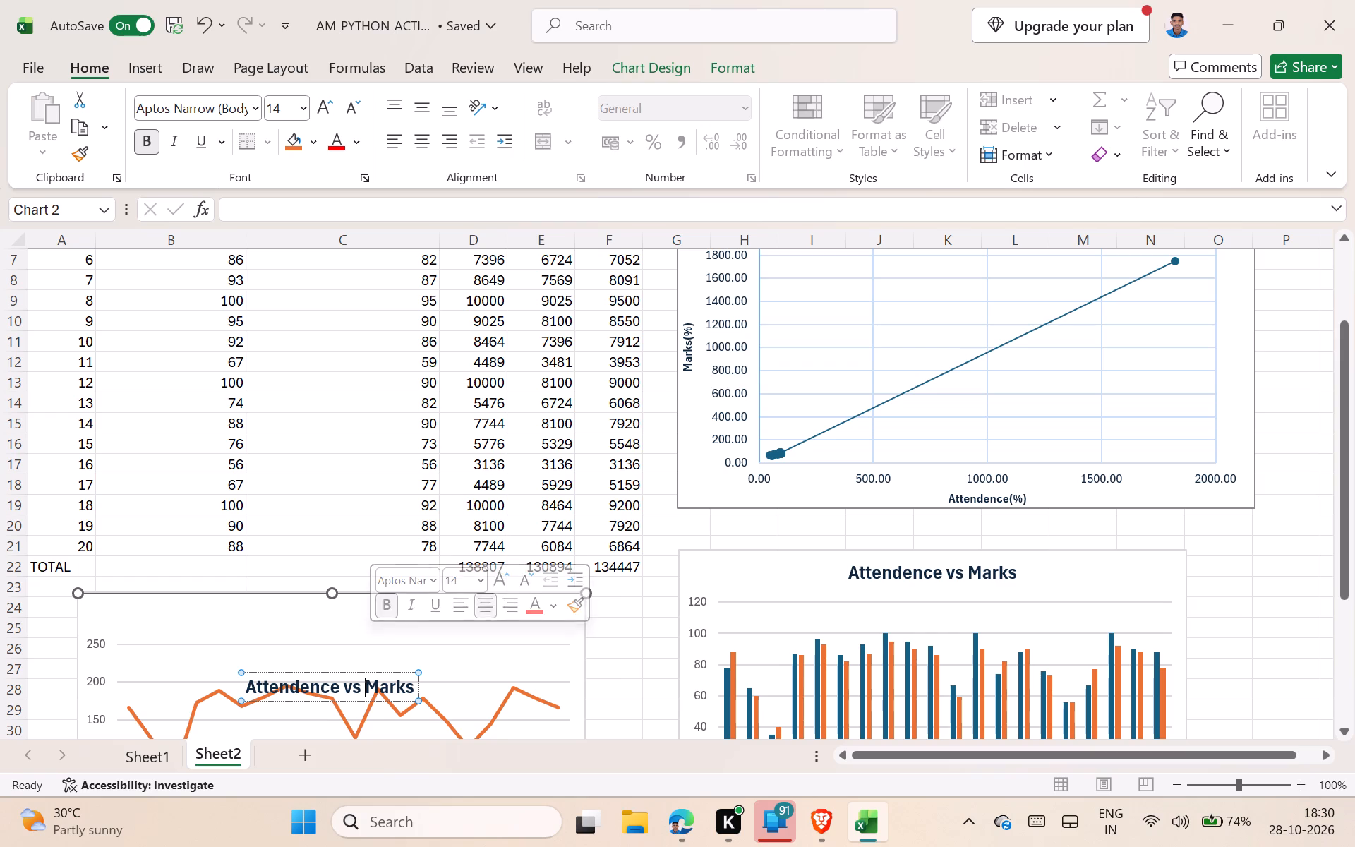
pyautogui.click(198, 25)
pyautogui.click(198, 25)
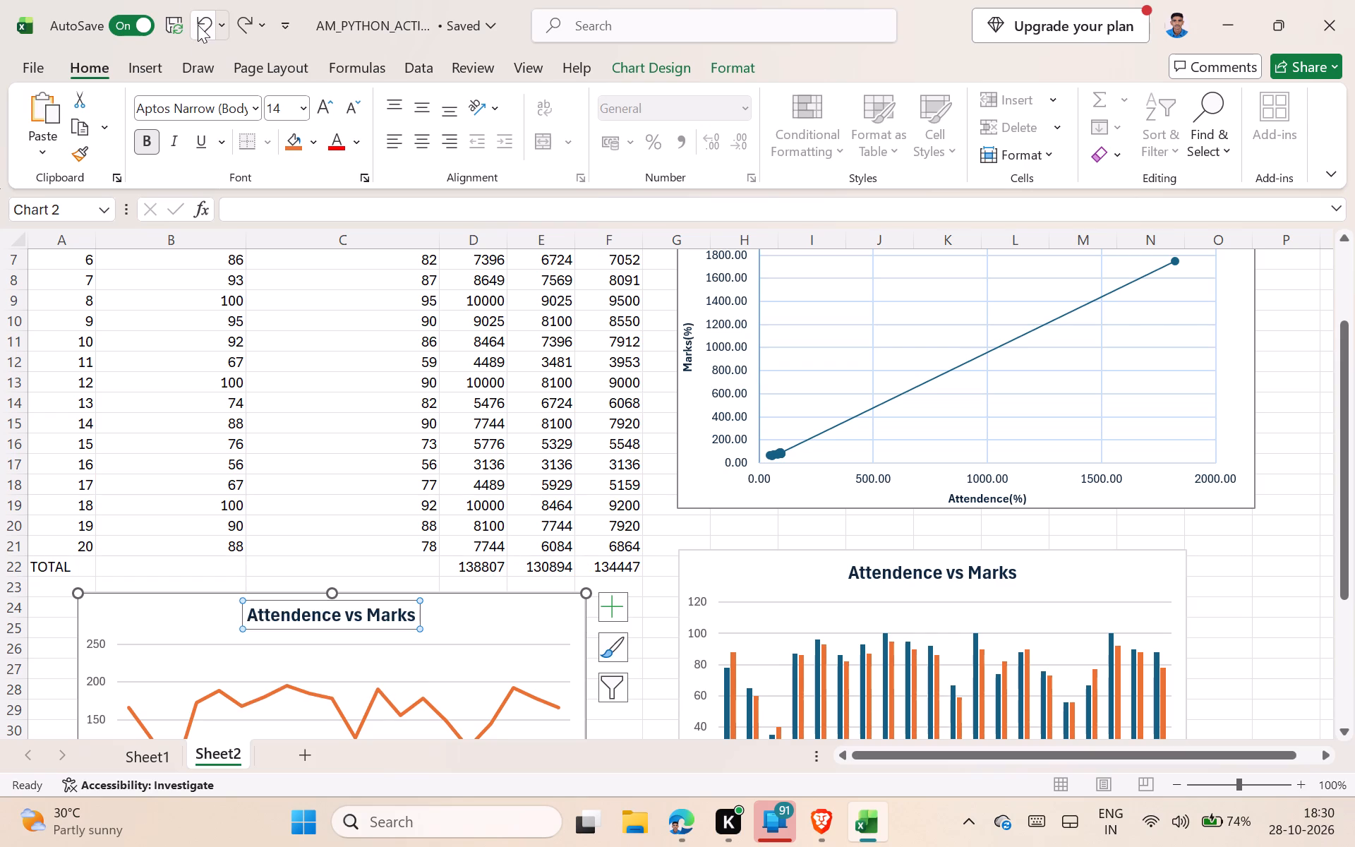
# Clear space around the table by moving the line chart down to about row 28 and the scatter and bar charts further from column F.
pyautogui.click(397, 552)
pyautogui.scroll(-3, 405, 489)
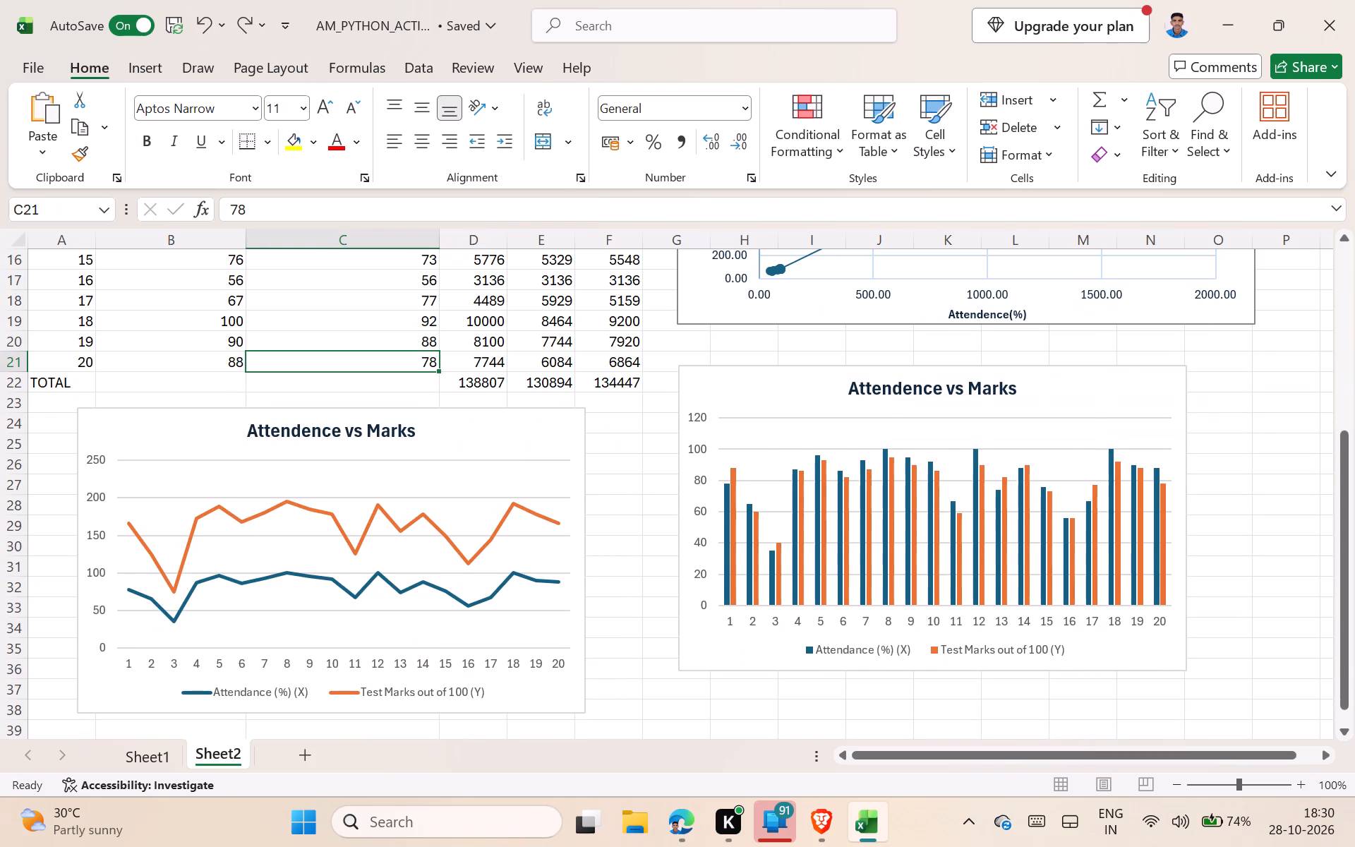
pyautogui.moveTo(498, 438); pyautogui.dragTo(487, 538)
pyautogui.scroll(5, 752, 359)
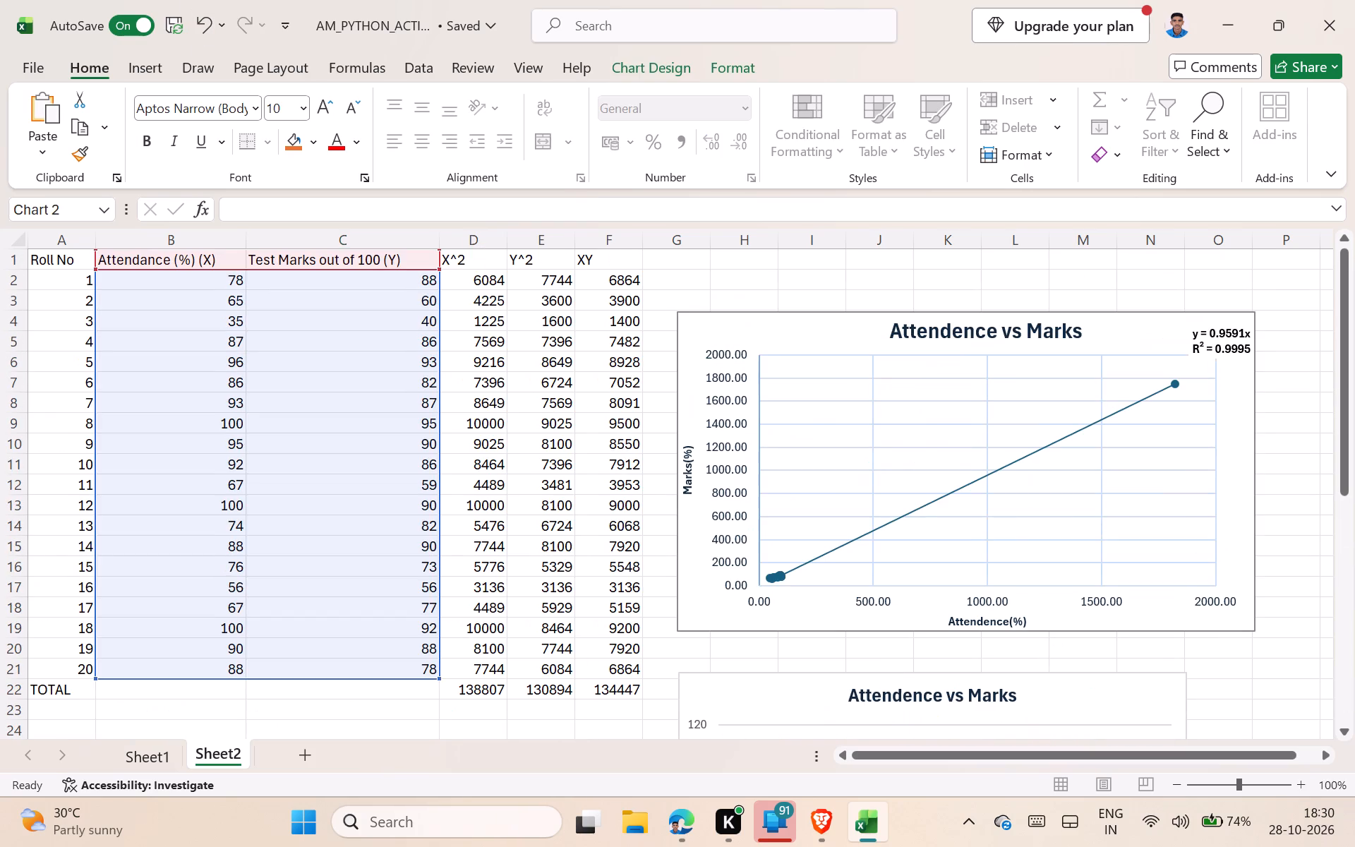
pyautogui.moveTo(829, 334); pyautogui.dragTo(976, 313)
pyautogui.scroll(-3, 824, 546)
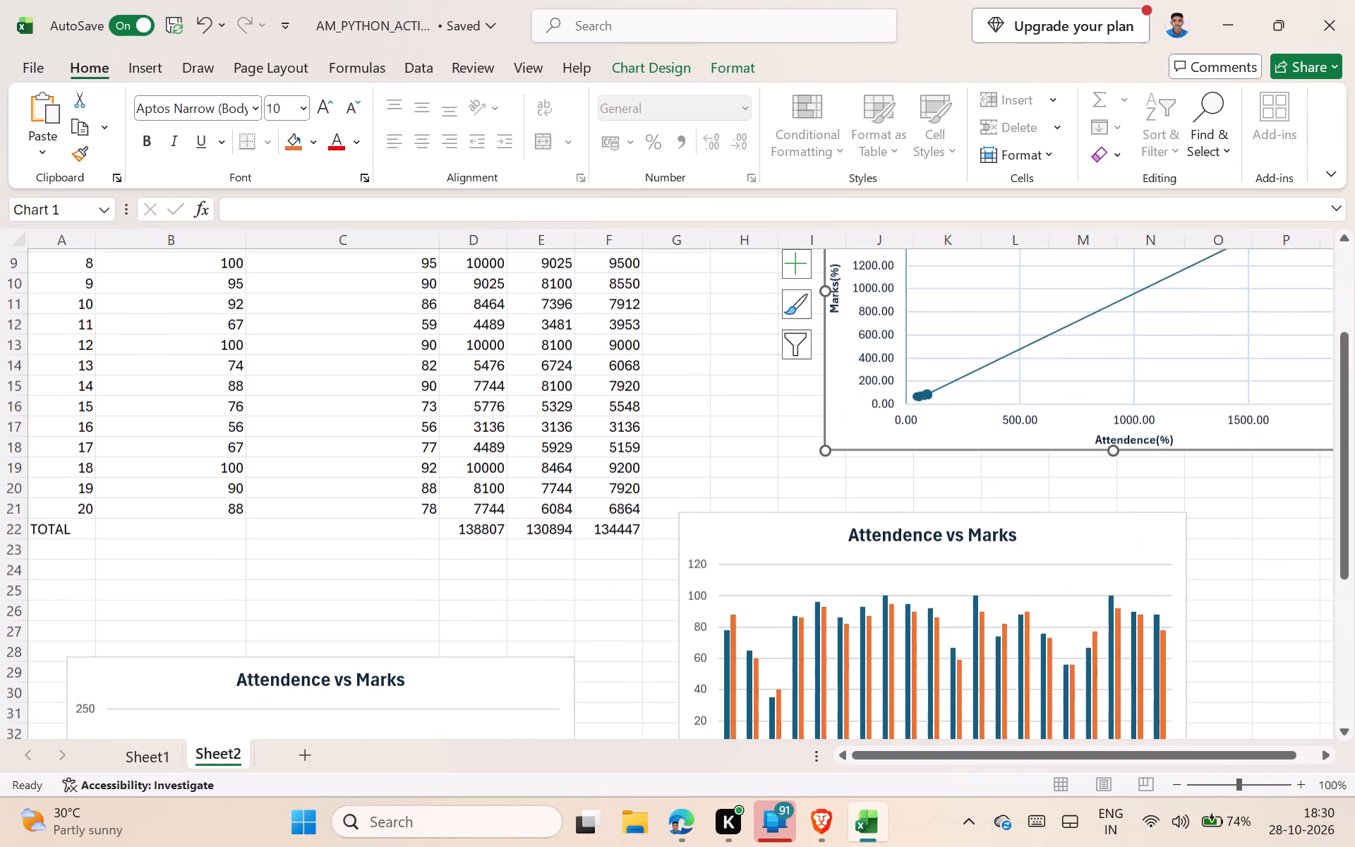
pyautogui.moveTo(749, 516); pyautogui.dragTo(826, 602)
pyautogui.scroll(7, 580, 546)
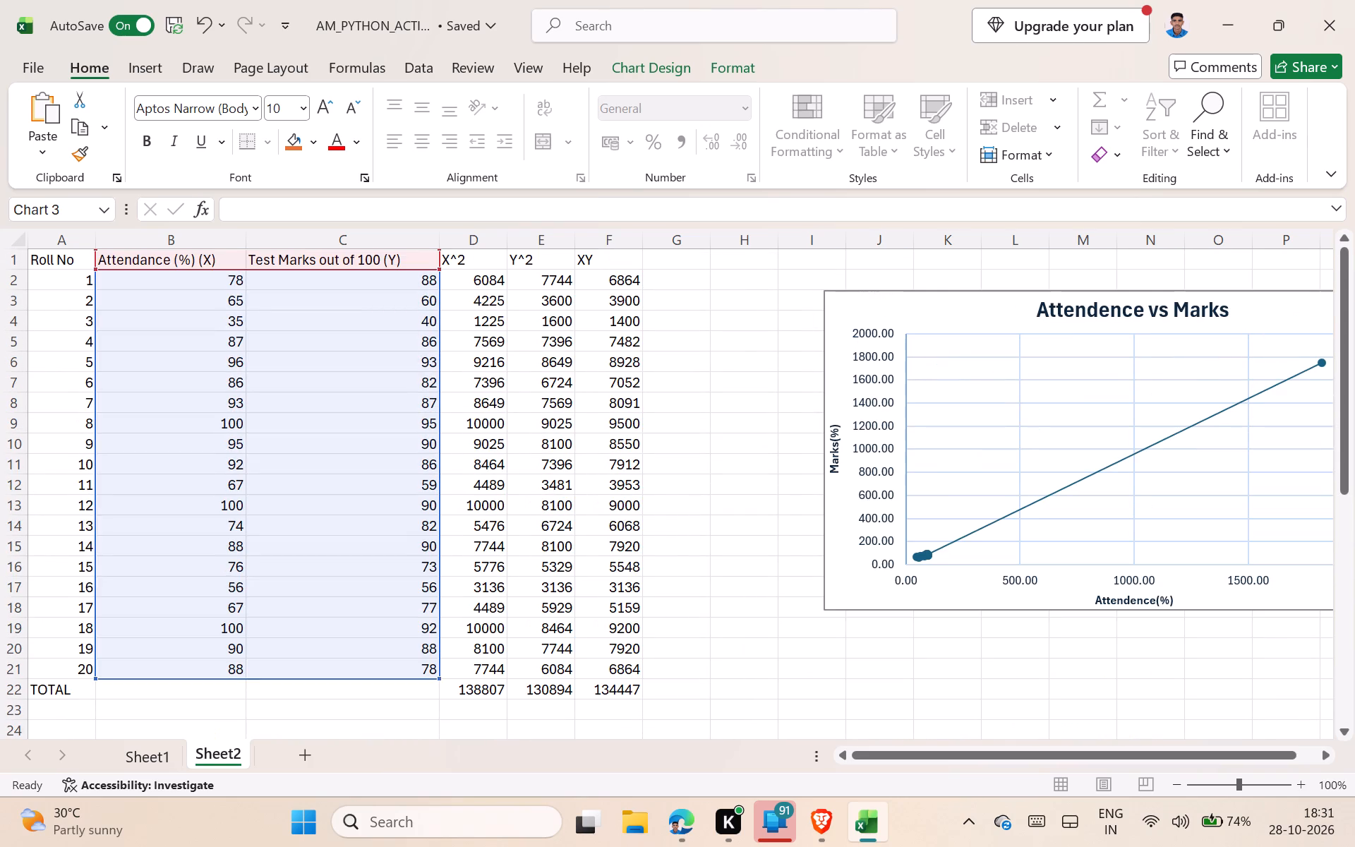
pyautogui.click(716, 419)
pyautogui.scroll(3, 748, 409)
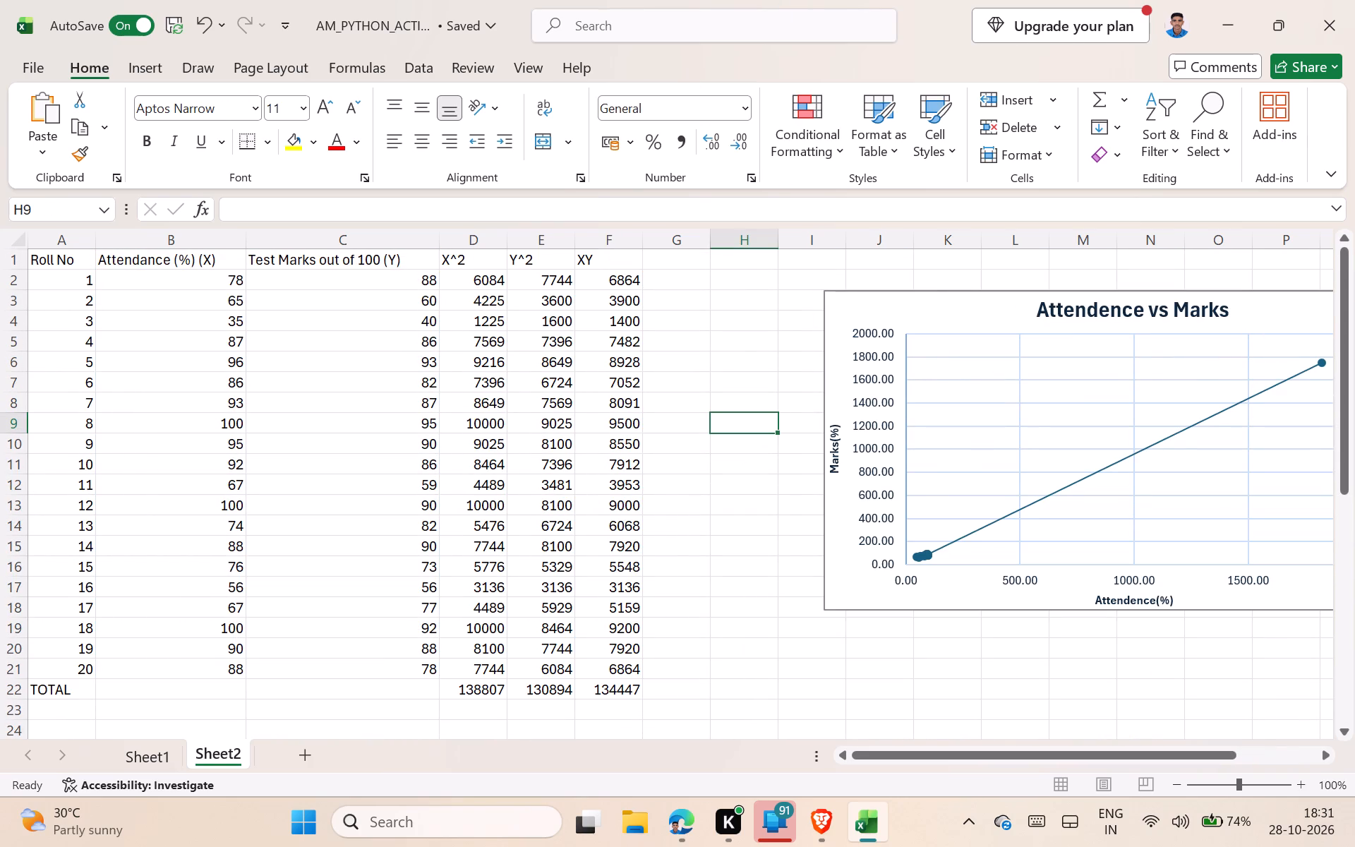
# Capture a screenshot of the Sheet2 table, columns A to F including the TOTAL row, and copy the image from Snipping Tool.
pyautogui.press('shift+super+s')
pyautogui.moveTo(0, 224); pyautogui.dragTo(5, 292)
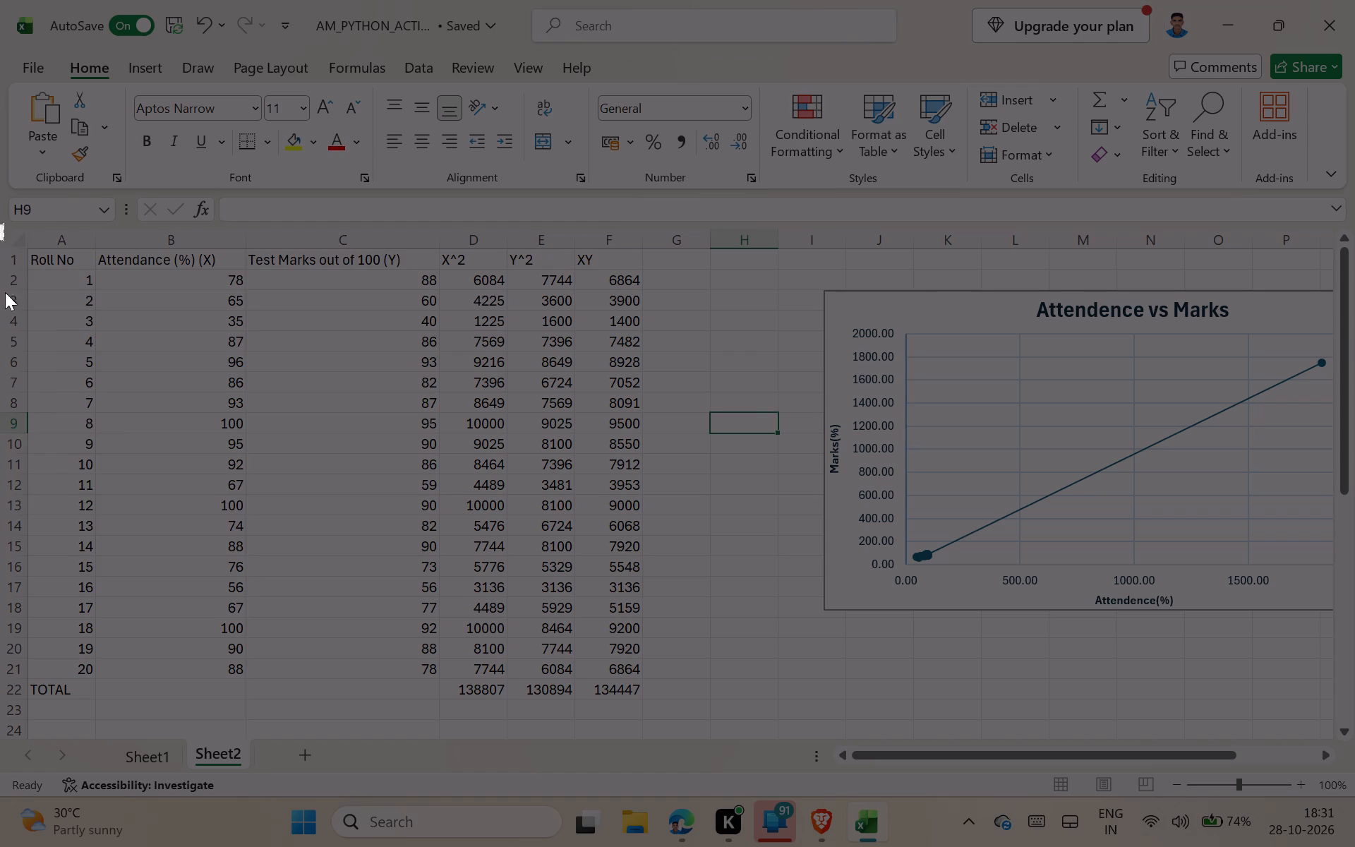
pyautogui.moveTo(5, 292); pyautogui.dragTo(668, 719)
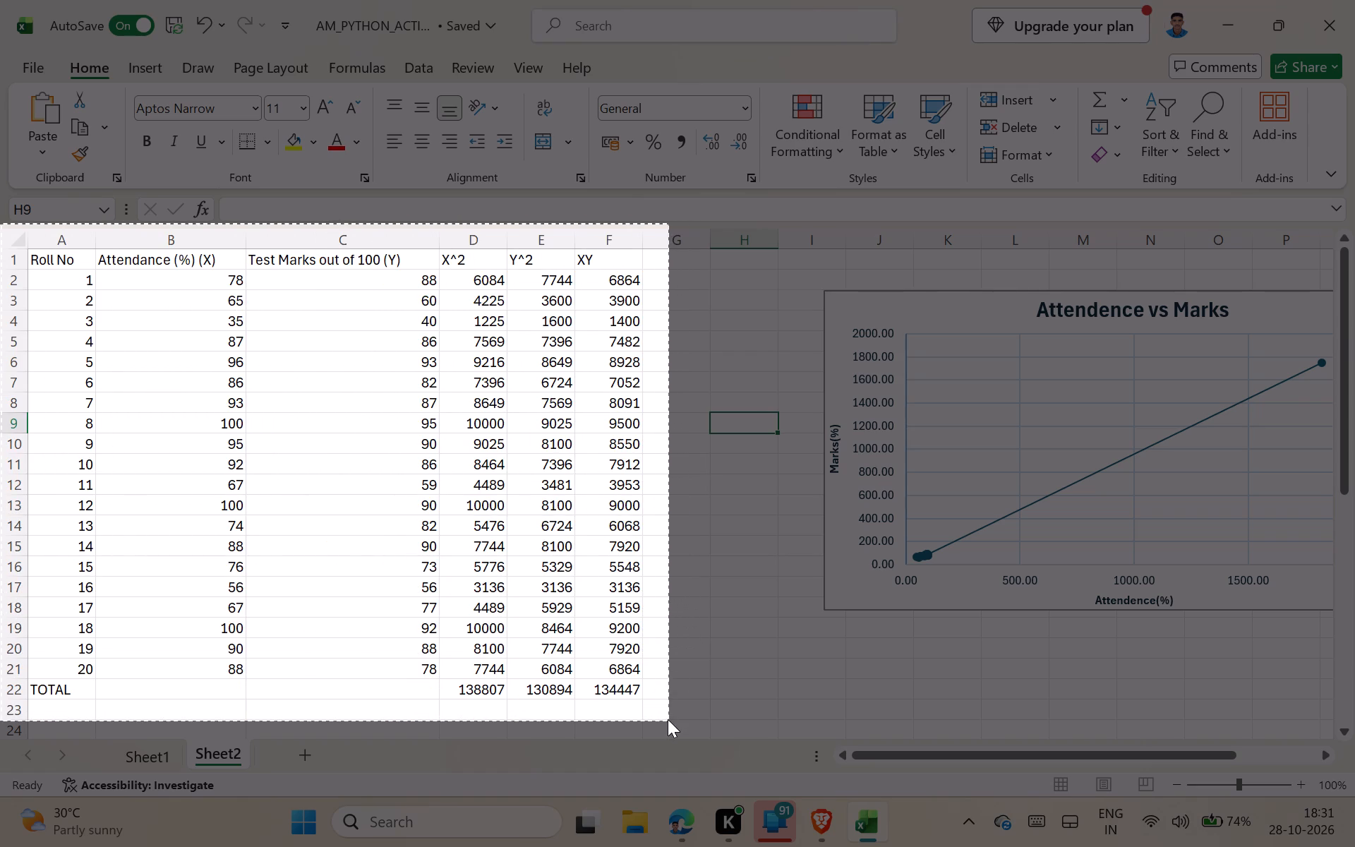
pyautogui.moveTo(668, 719); pyautogui.dragTo(677, 714)
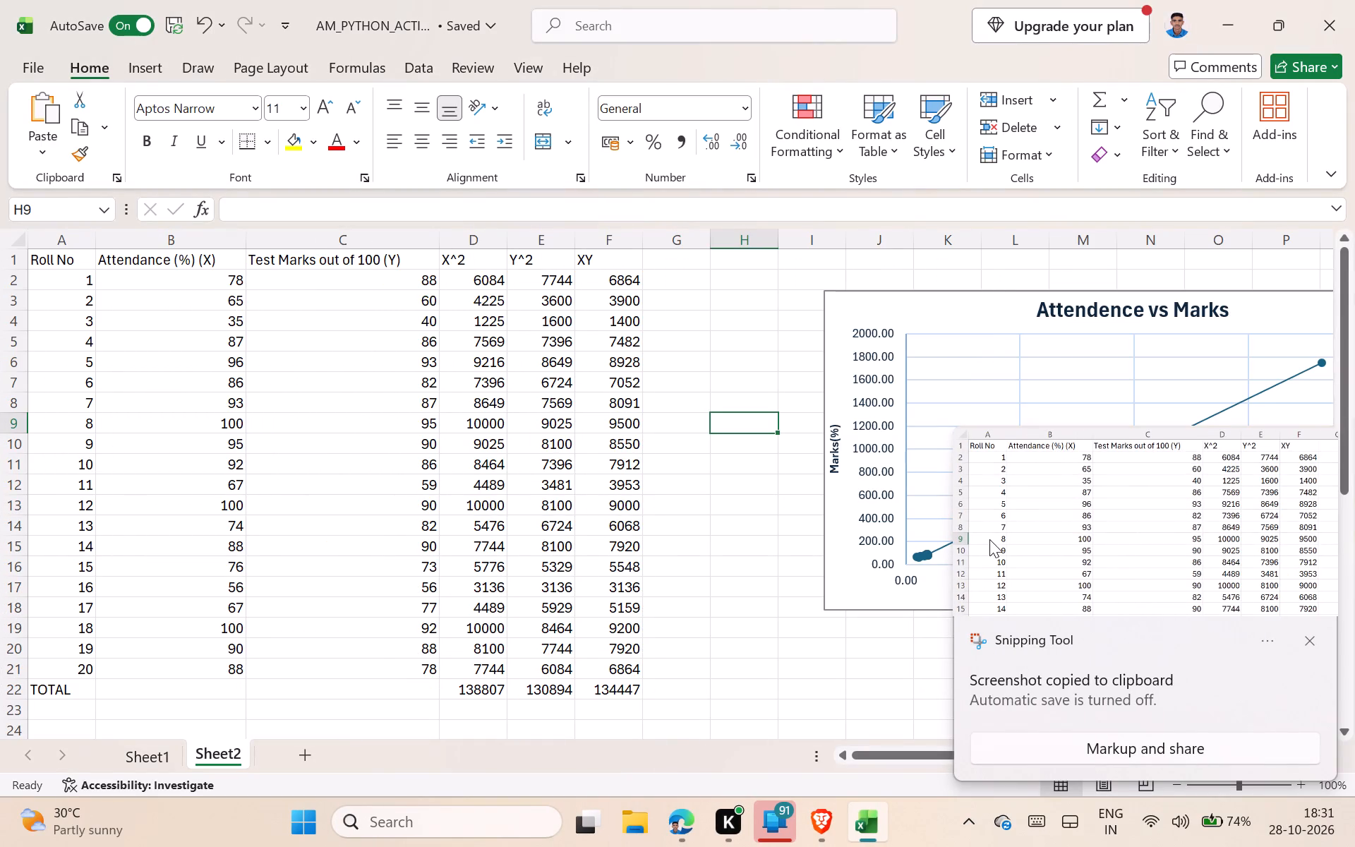
pyautogui.click(989, 539)
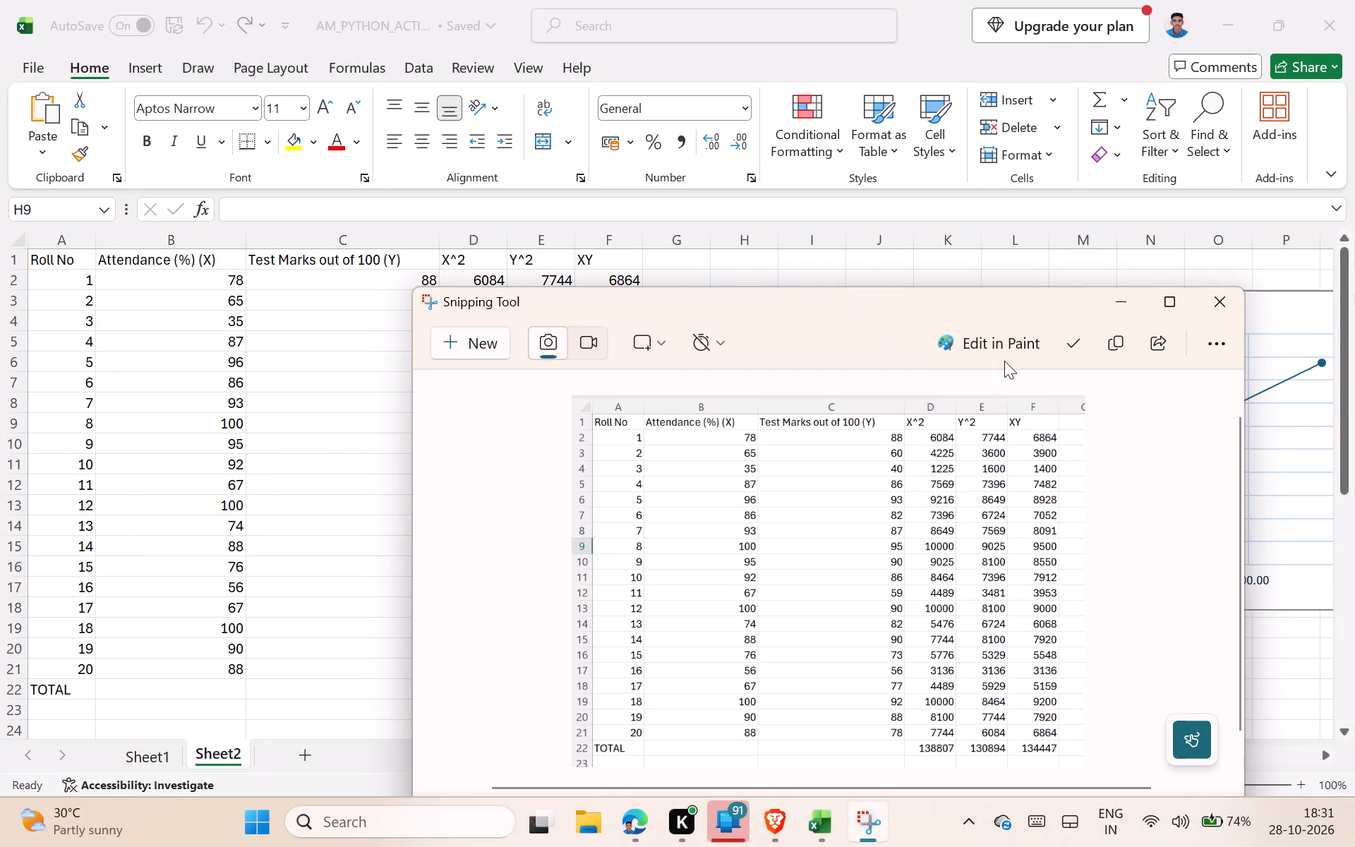
pyautogui.scroll(-1, 1041, 408)
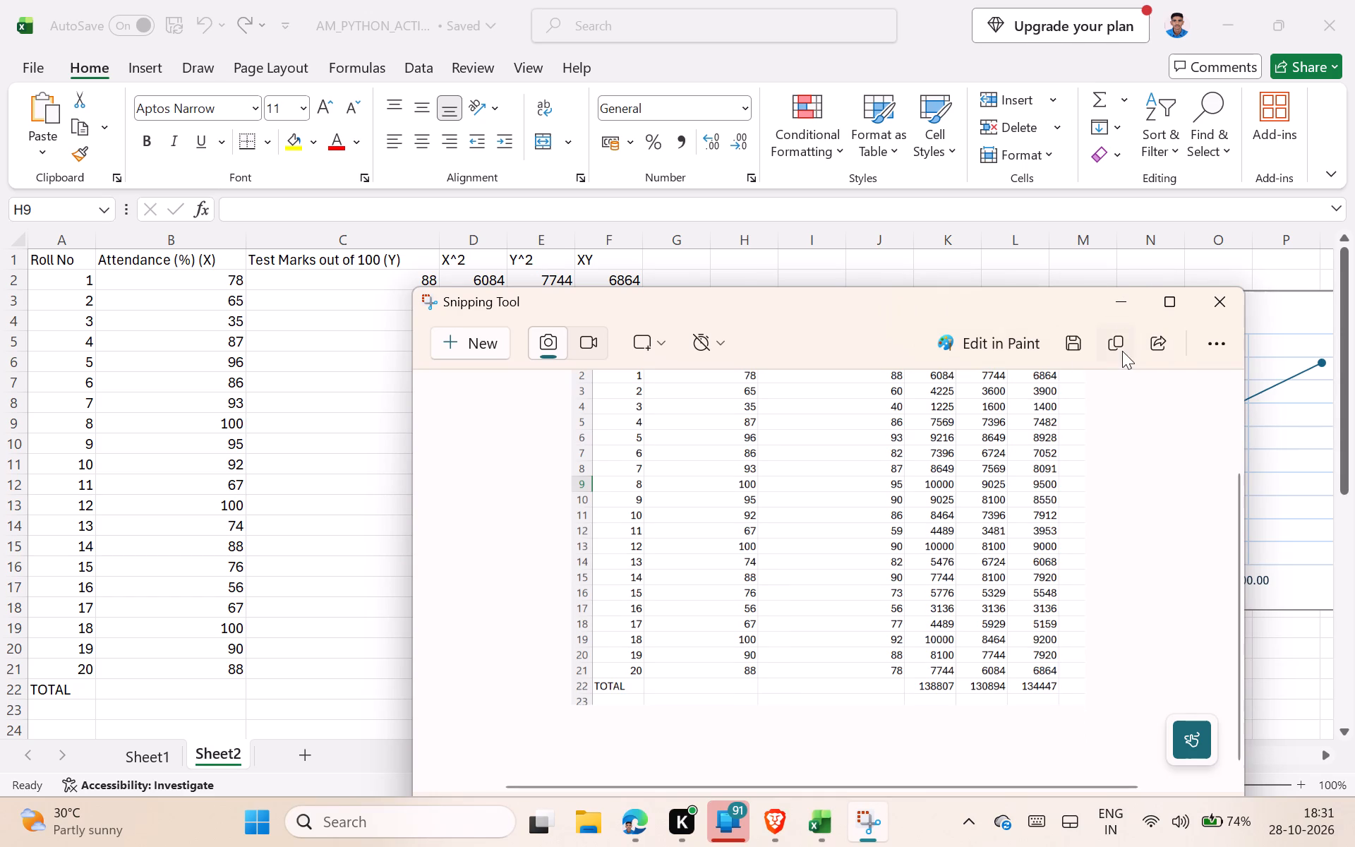
pyautogui.click(1122, 351)
pyautogui.click(1118, 312)
# Switch to Edge and look through the open tabs and the recent designs on the Canva home page.
pyautogui.click(626, 846)
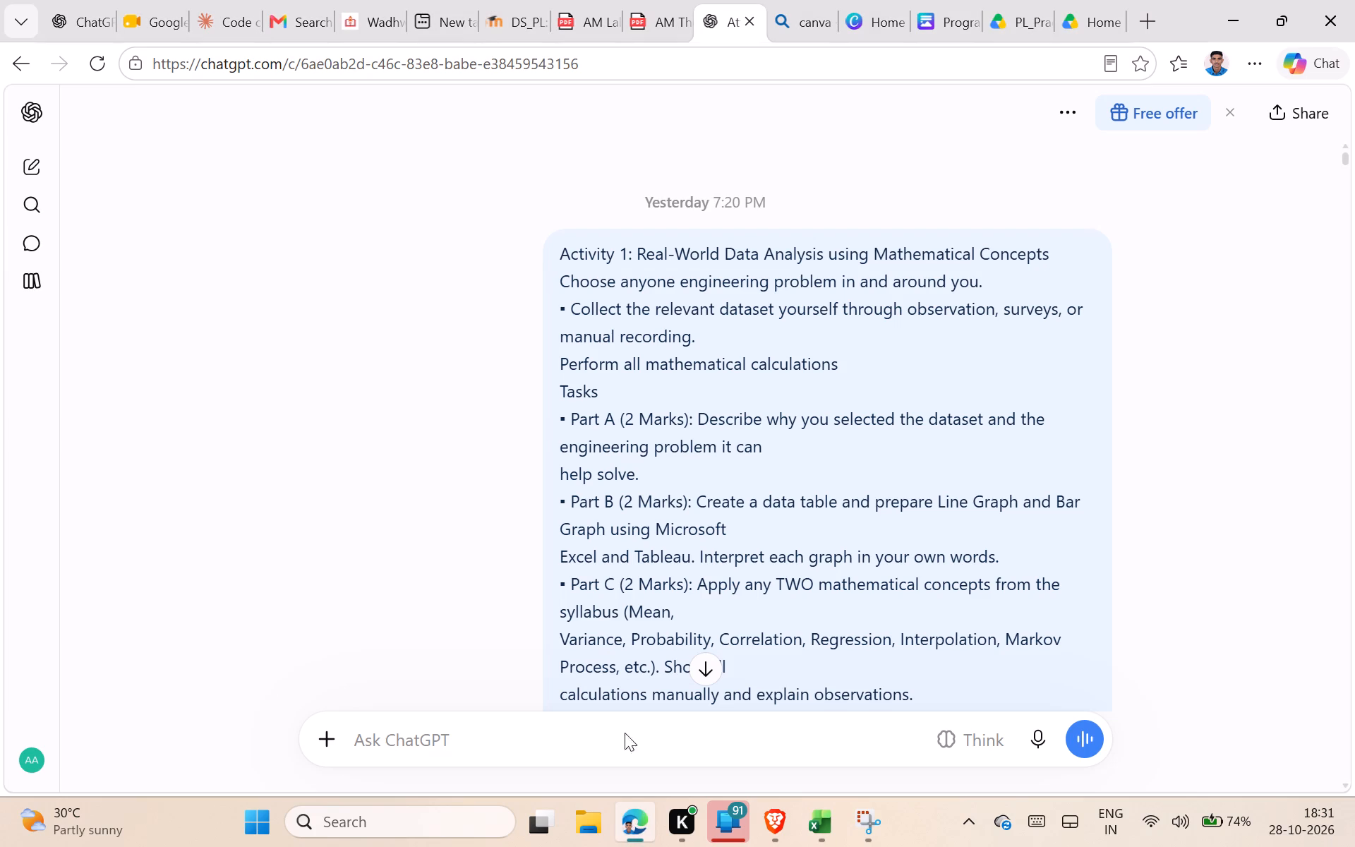
pyautogui.scroll(5, 682, 406)
pyautogui.scroll(-3, 683, 406)
pyautogui.scroll(6, 725, 345)
pyautogui.click(936, 6)
pyautogui.scroll(6, 691, 299)
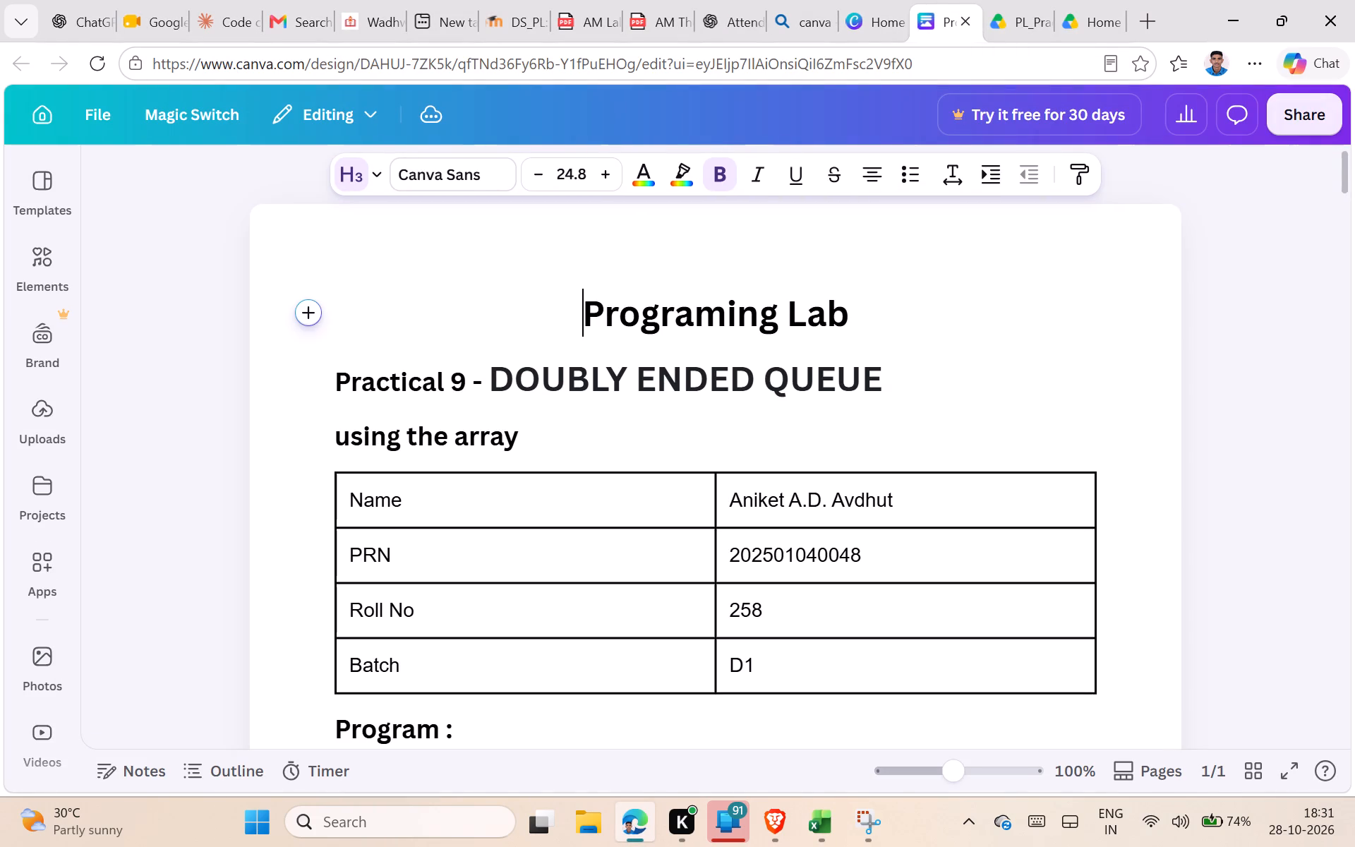
pyautogui.click(869, 21)
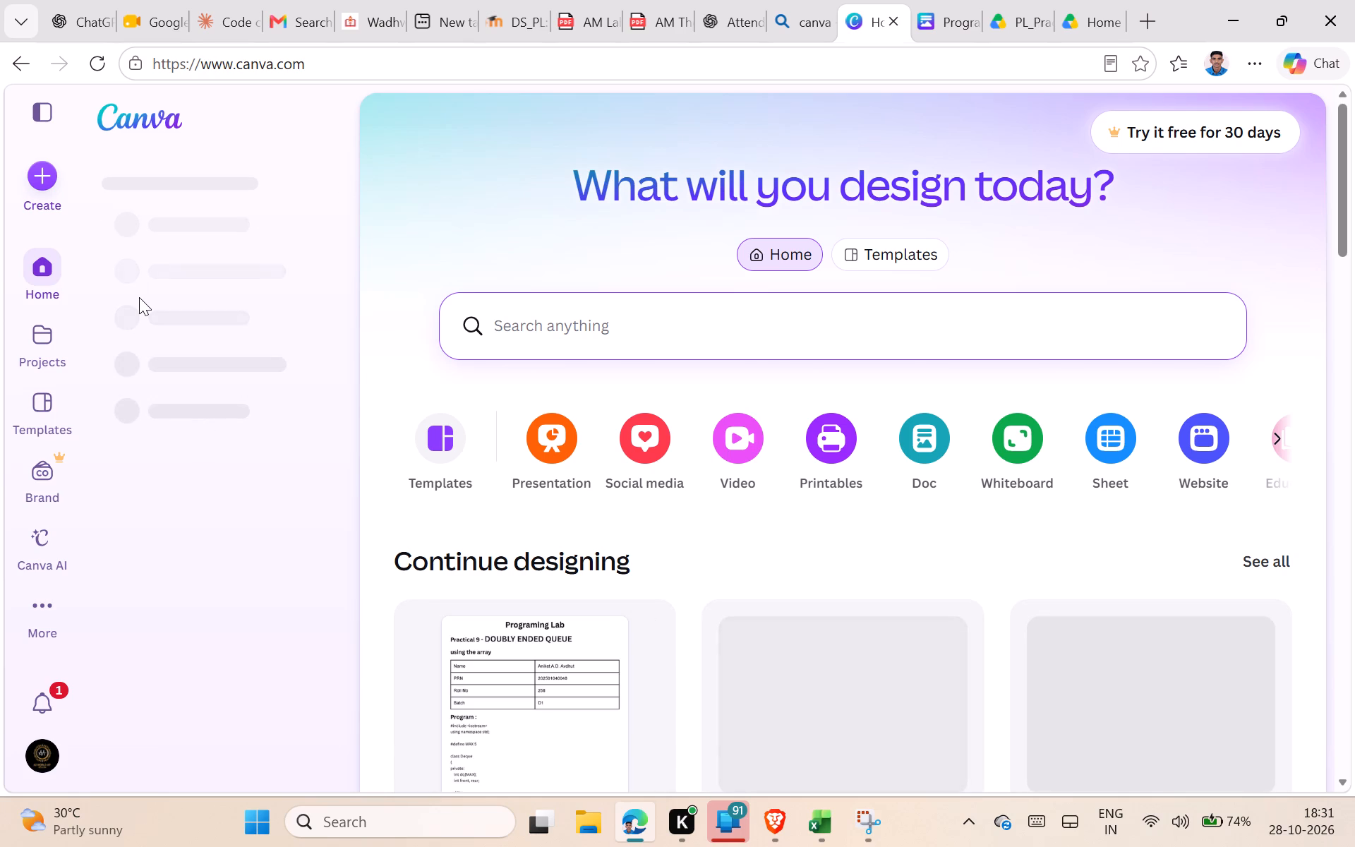
pyautogui.scroll(2, 139, 297)
pyautogui.scroll(-4, 139, 298)
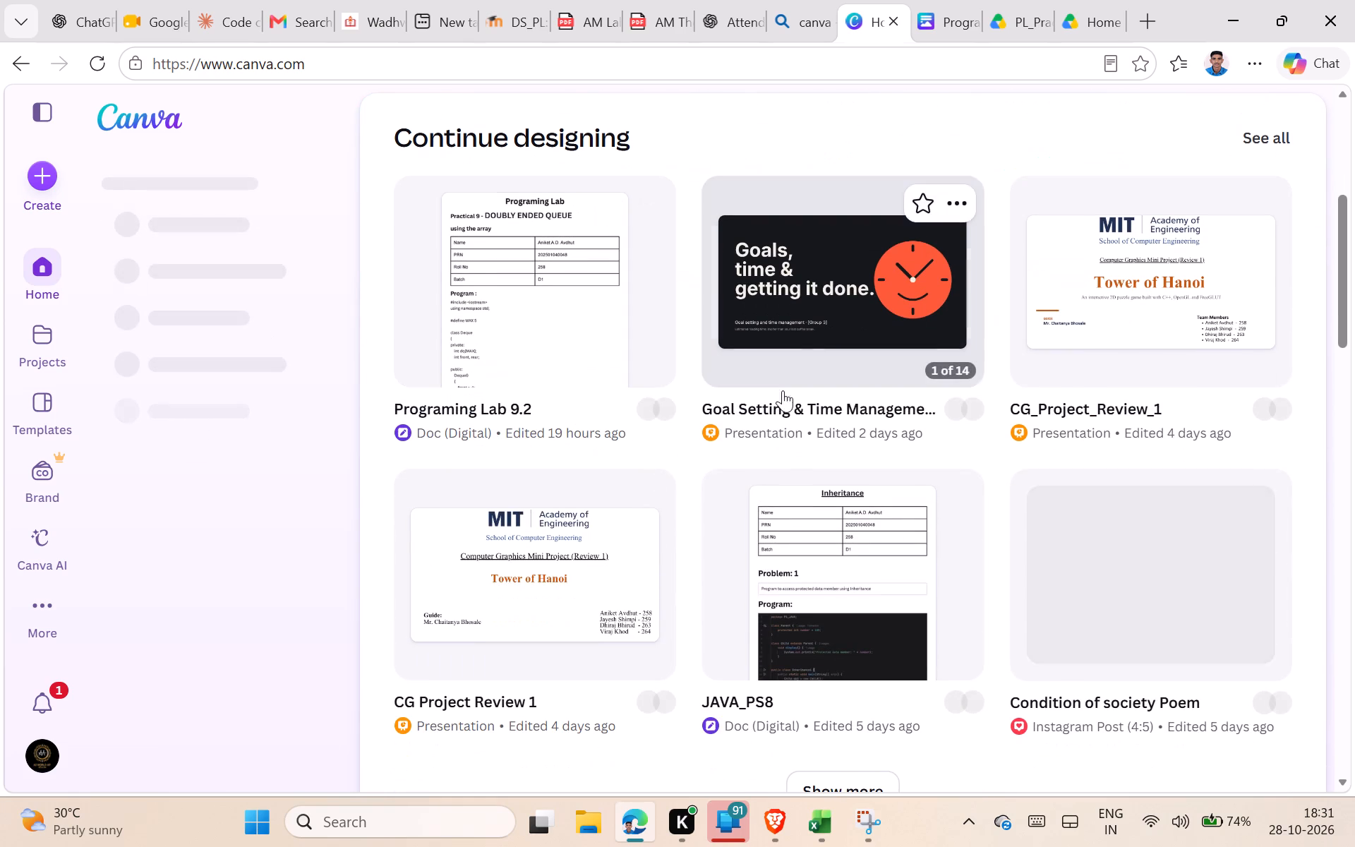
pyautogui.scroll(-1, 481, 462)
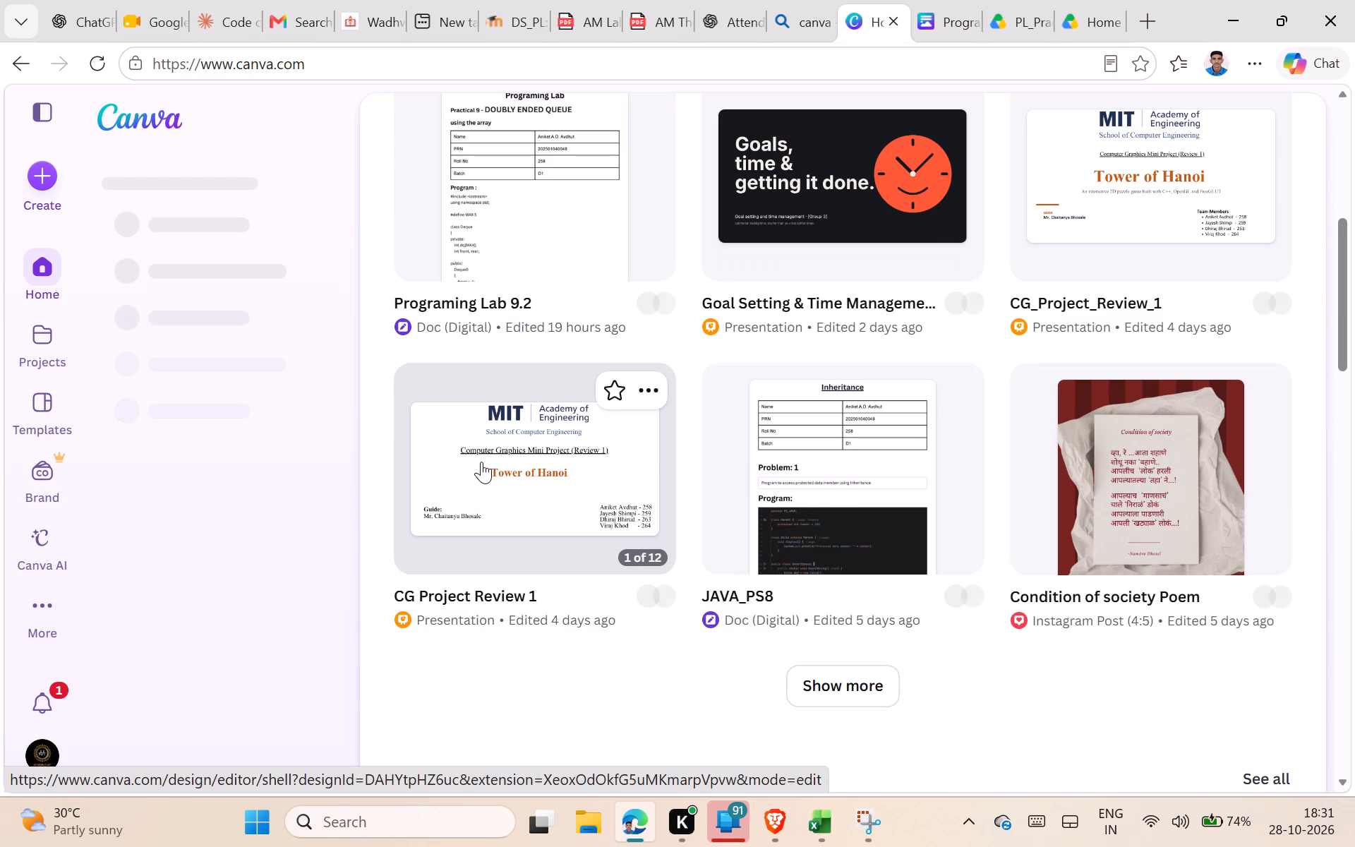
# Open the Condition of society Poem design, return to the Canva home page and move that design to Trash.
pyautogui.click(1076, 519)
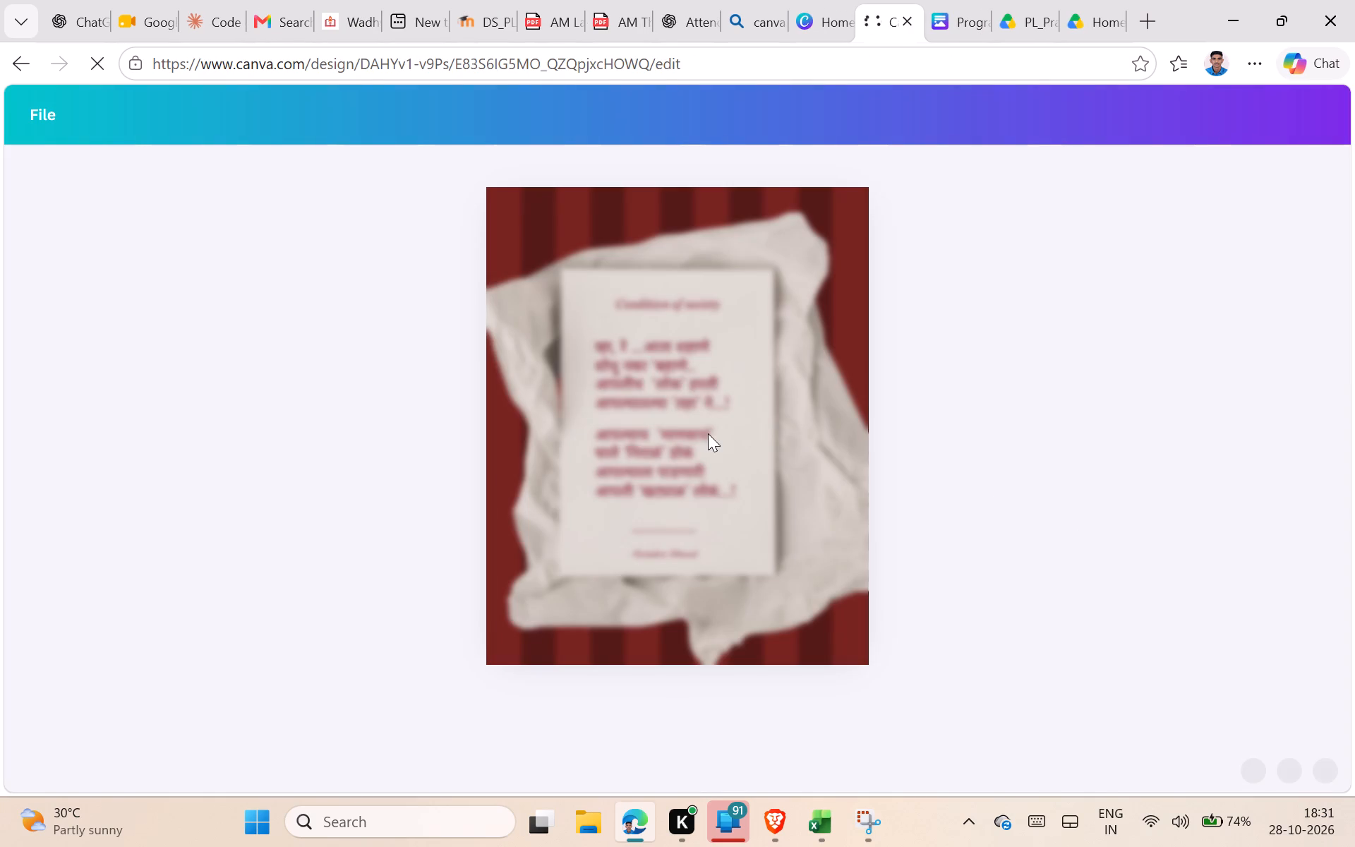
pyautogui.click(16, 71)
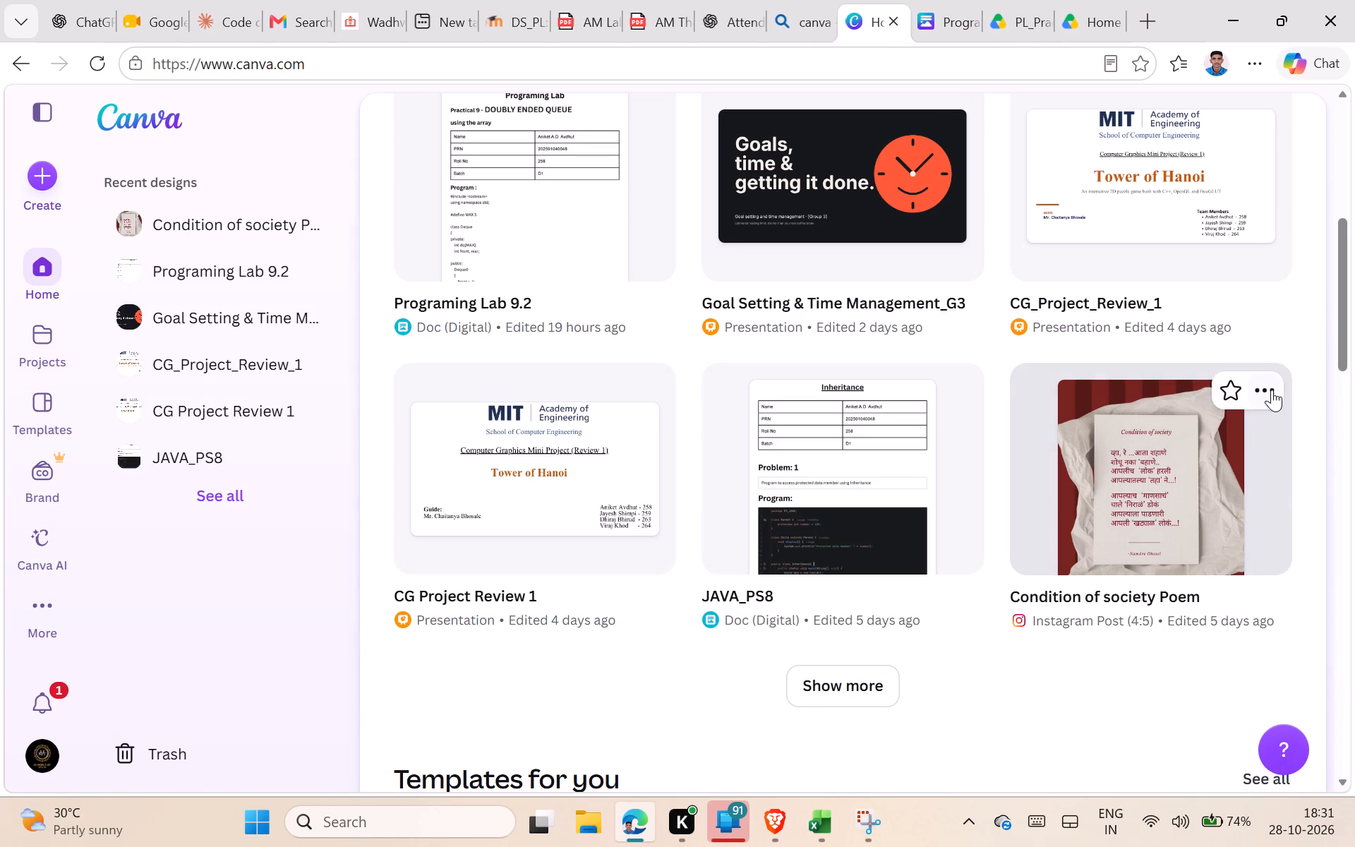
pyautogui.click(1271, 389)
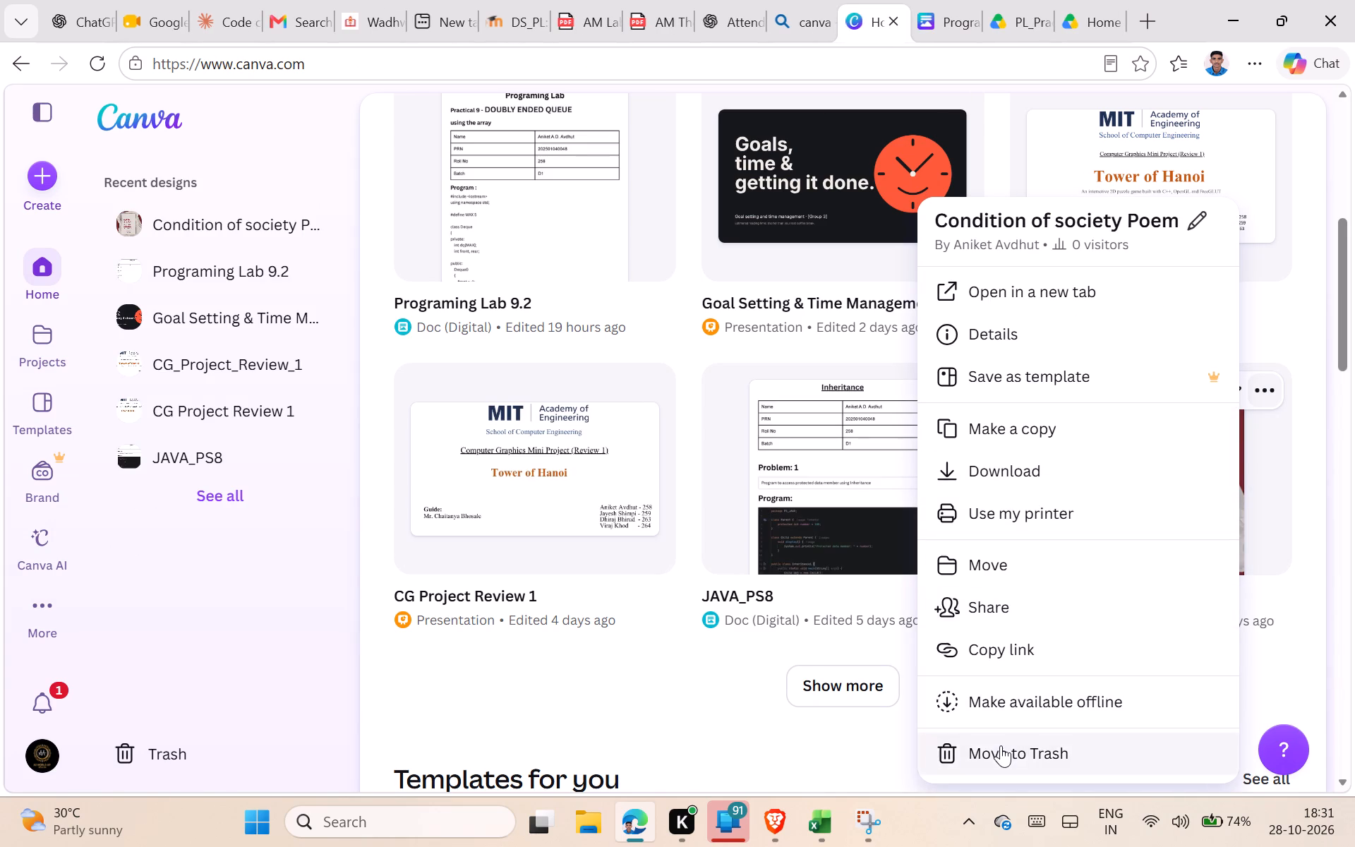
pyautogui.click(1001, 745)
# Show more recent designs on the Canva home page and open the FarmDirect_Review_II.pptx presentation.
pyautogui.scroll(-2, 1001, 651)
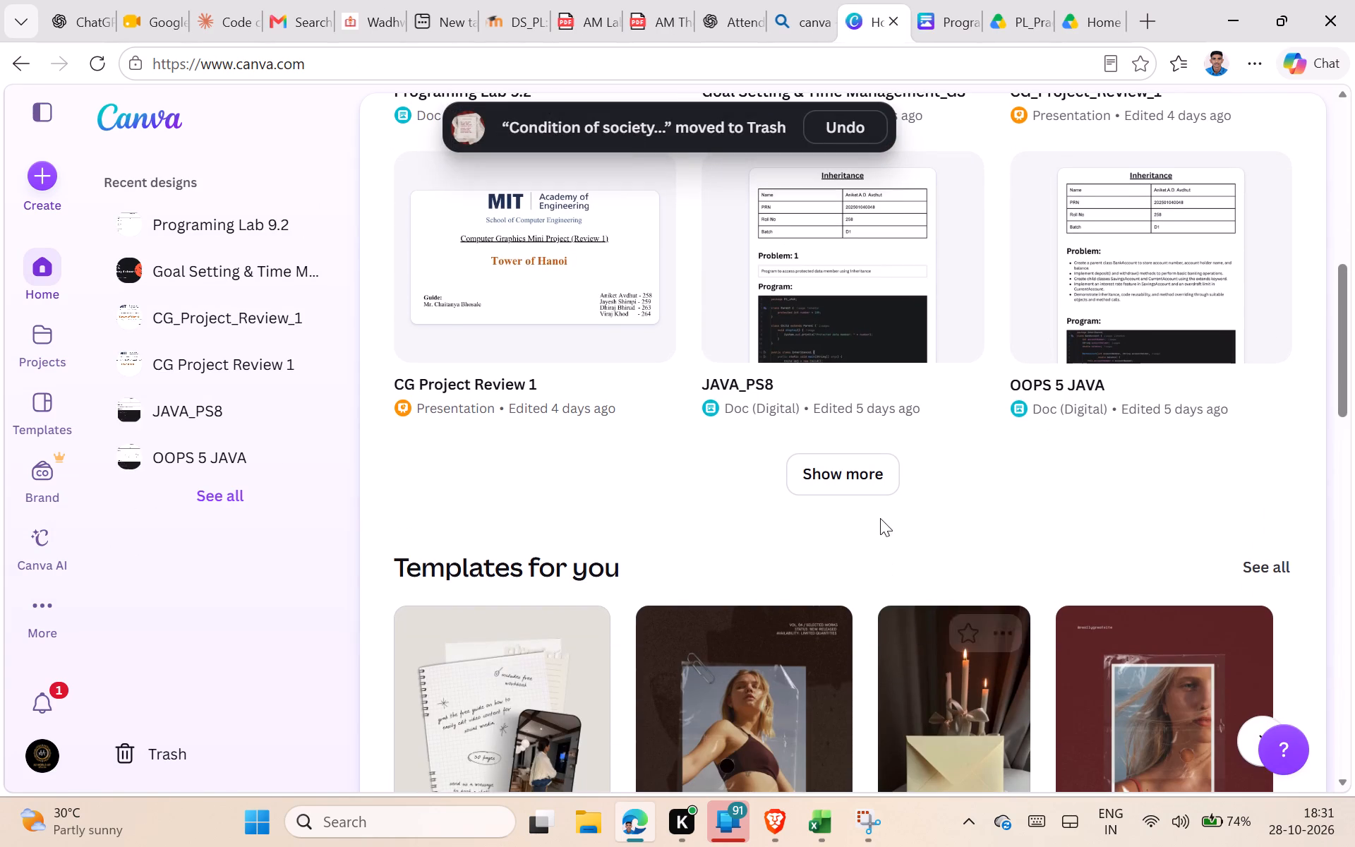
pyautogui.click(872, 481)
pyautogui.scroll(-1, 872, 481)
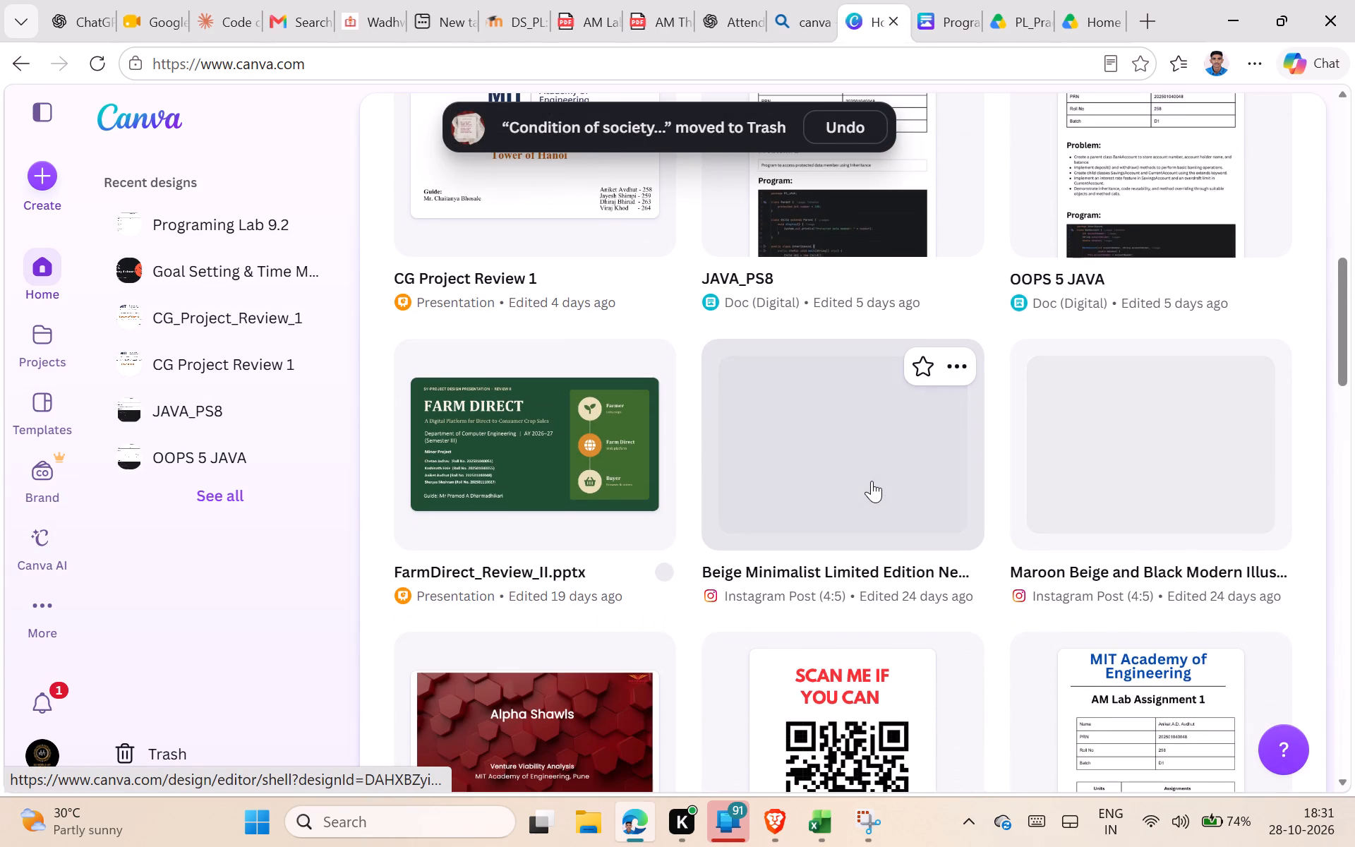
pyautogui.scroll(-1, 872, 481)
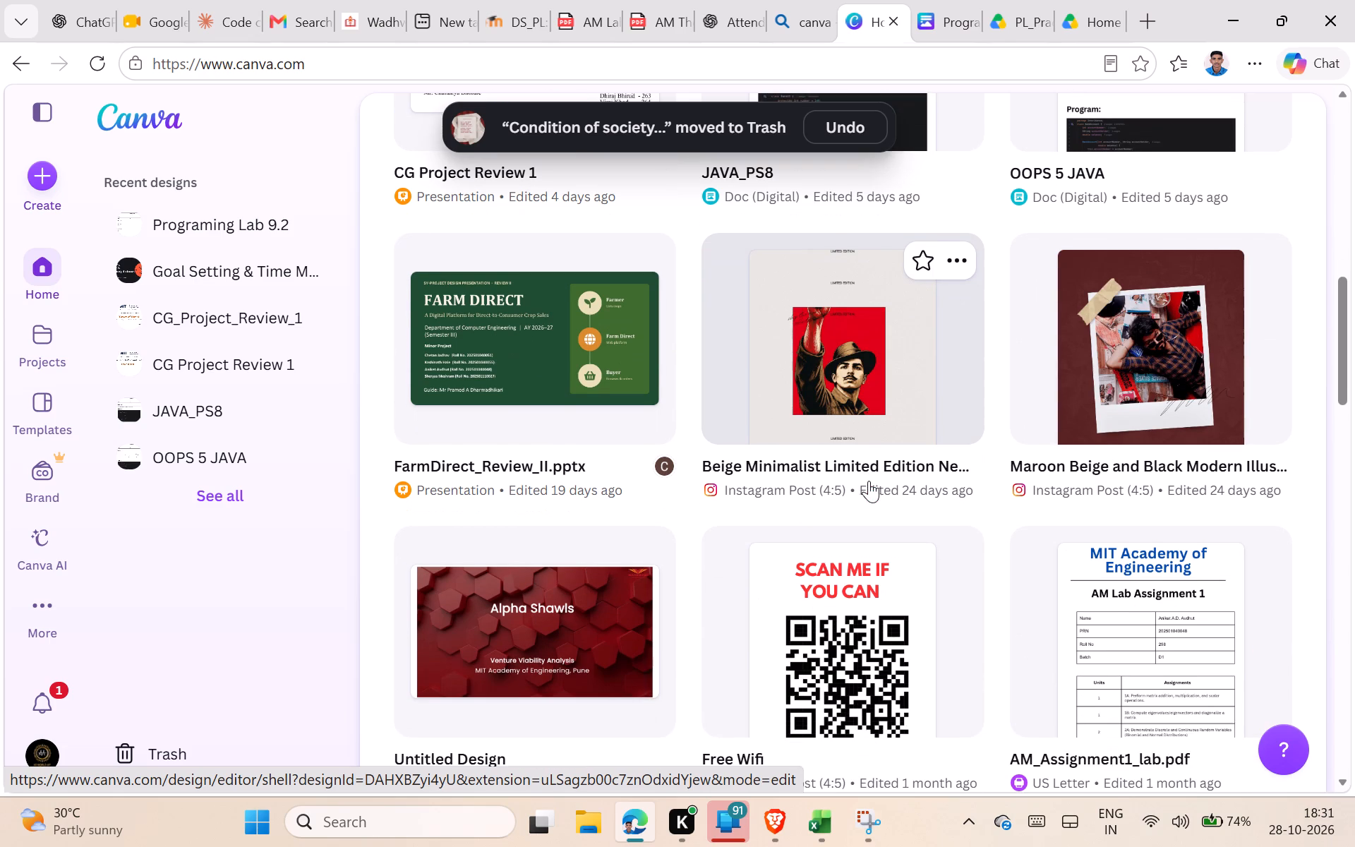
pyautogui.click(567, 459)
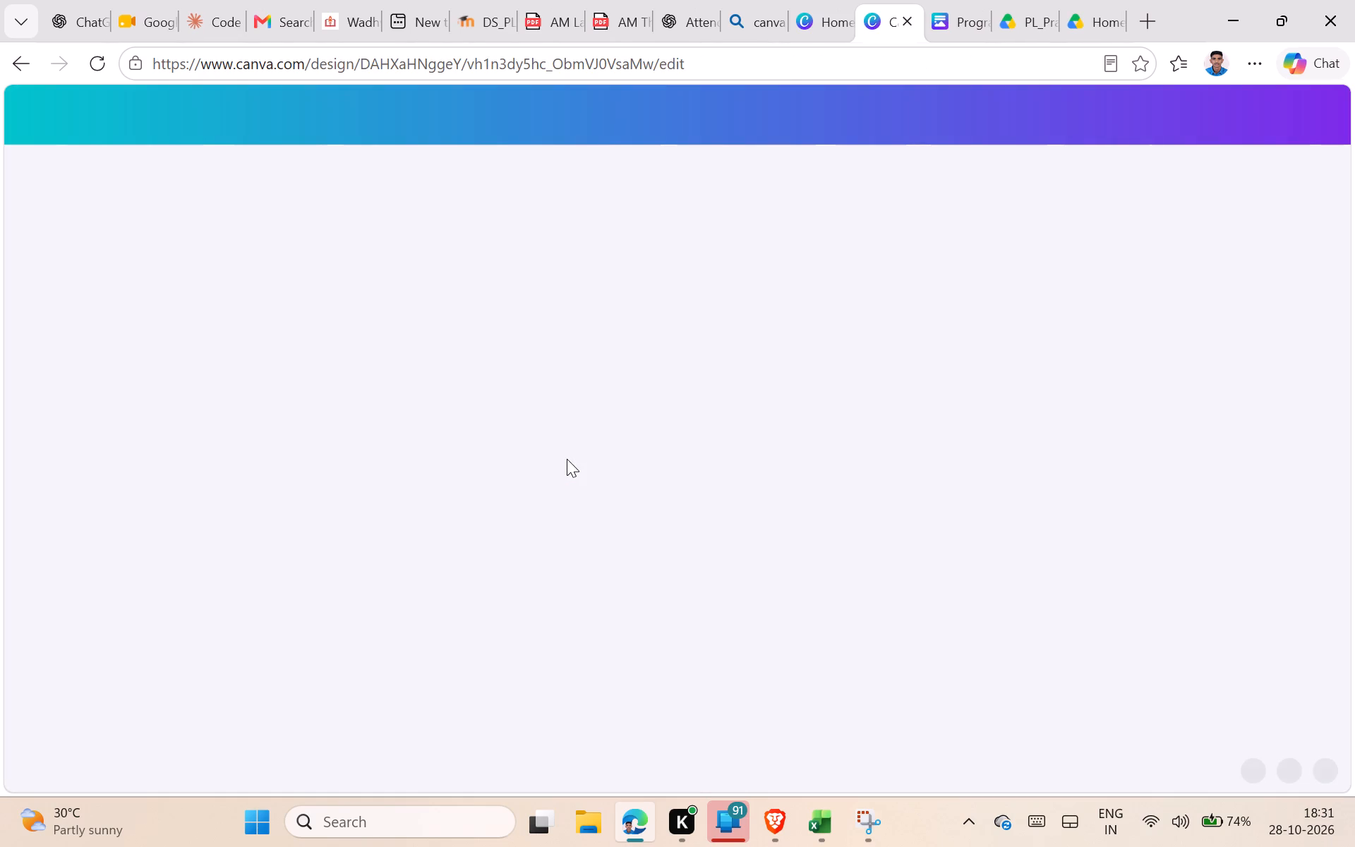
pyautogui.click(567, 459)
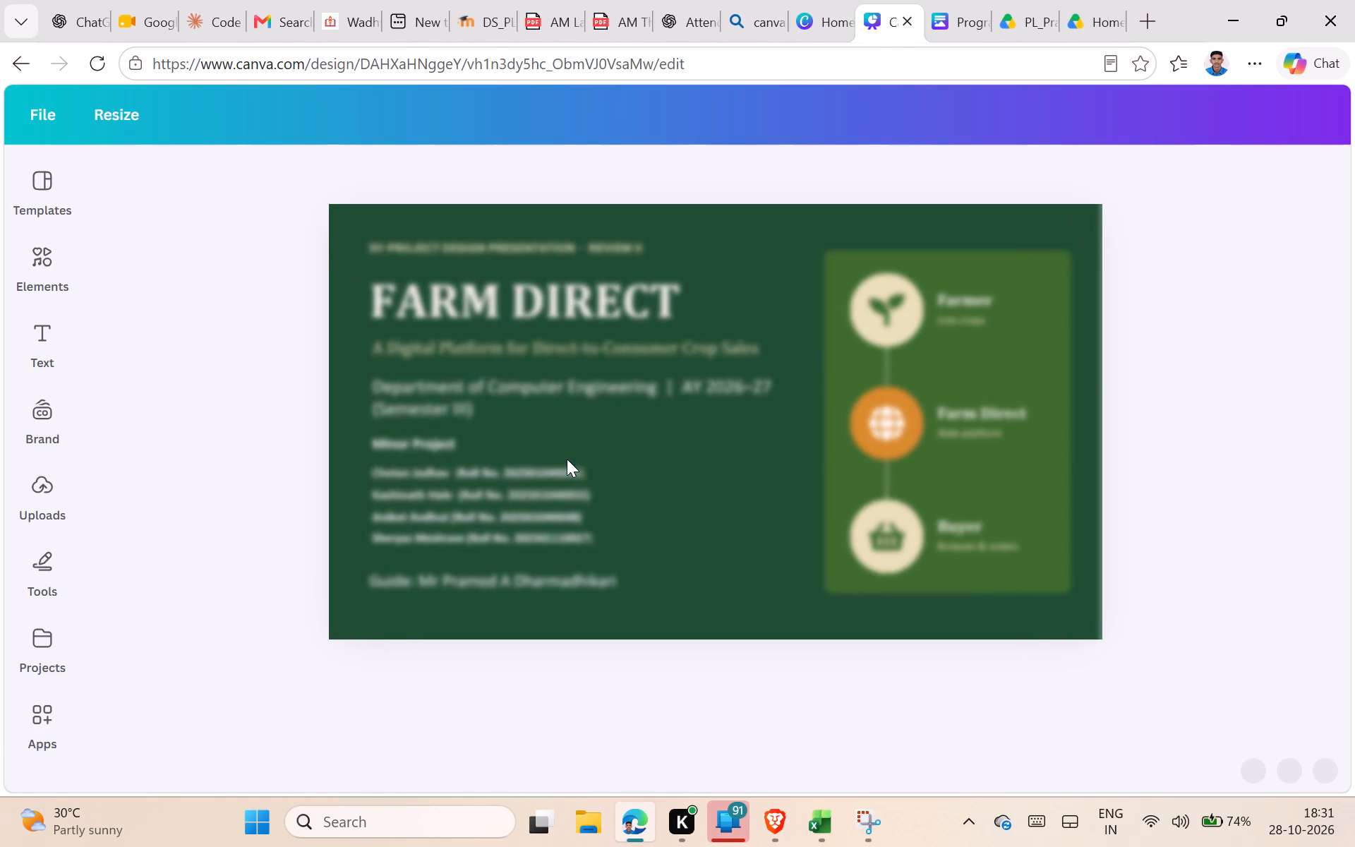
pyautogui.click(703, 559)
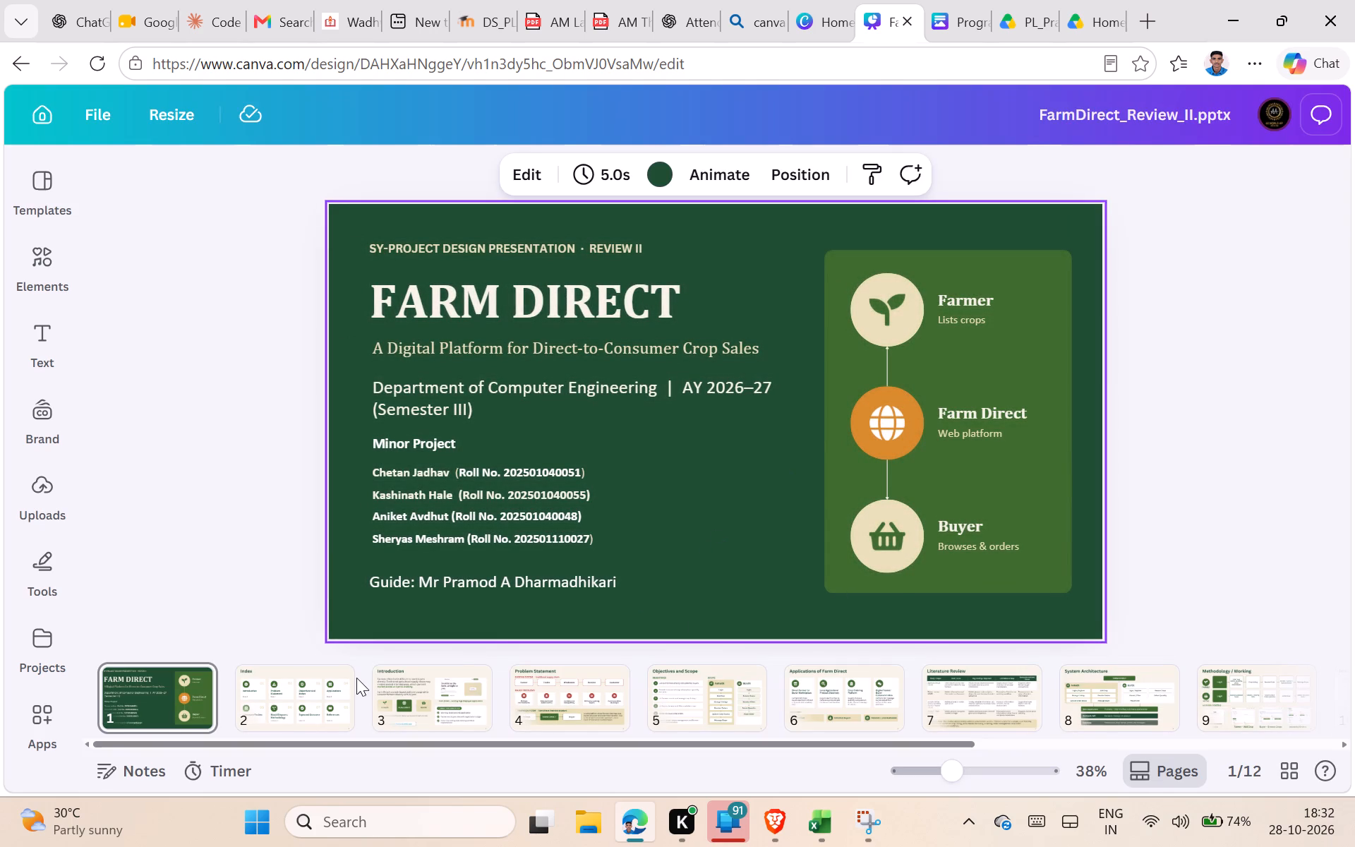
# Delete all the pages of the FarmDirect_Review_II.pptx presentation, starting from the Index page, leaving one blank page.
pyautogui.click(339, 696)
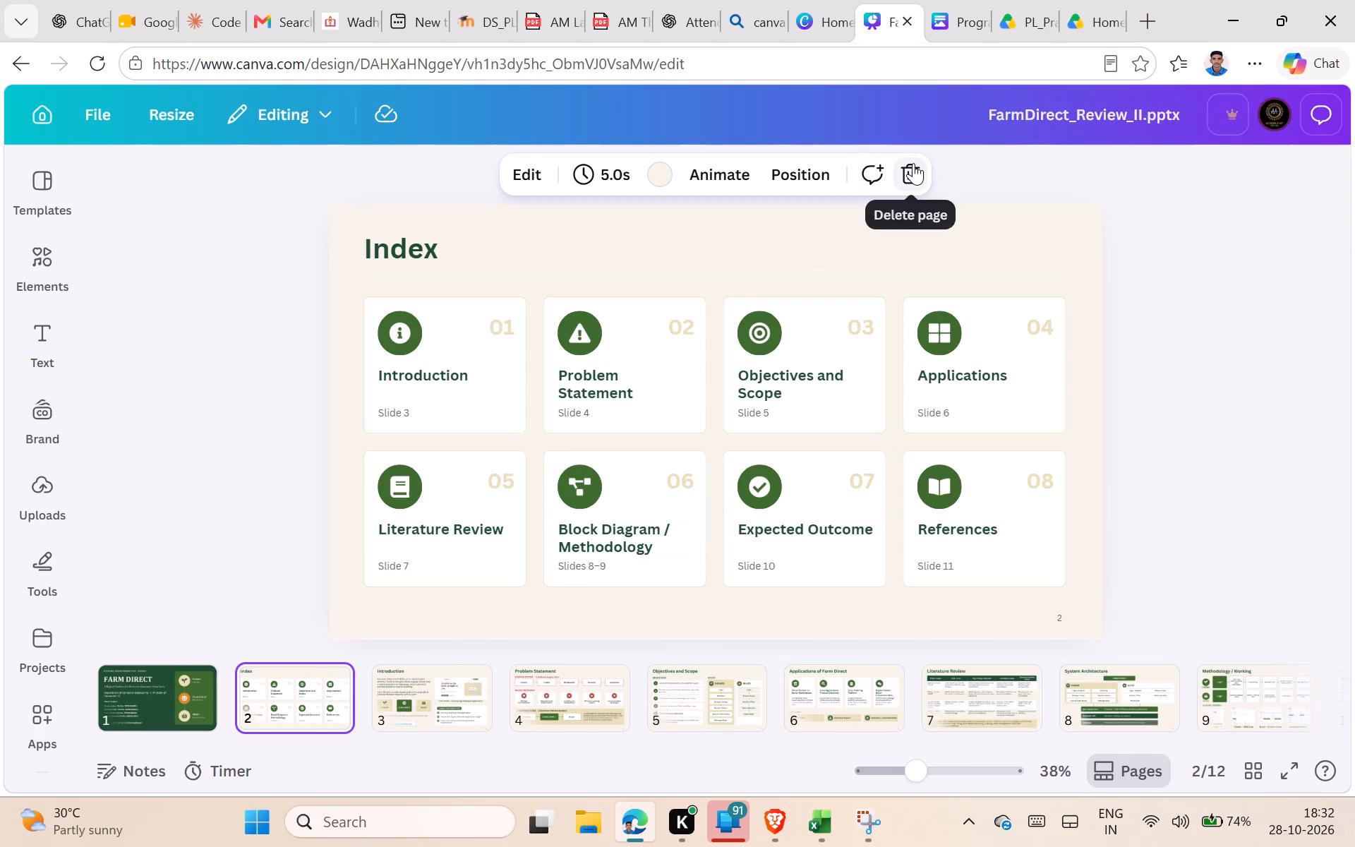
pyautogui.click(913, 163)
pyautogui.tripleClick(913, 163)
pyautogui.tripleClick(913, 163)
pyautogui.tripleClick(913, 163)
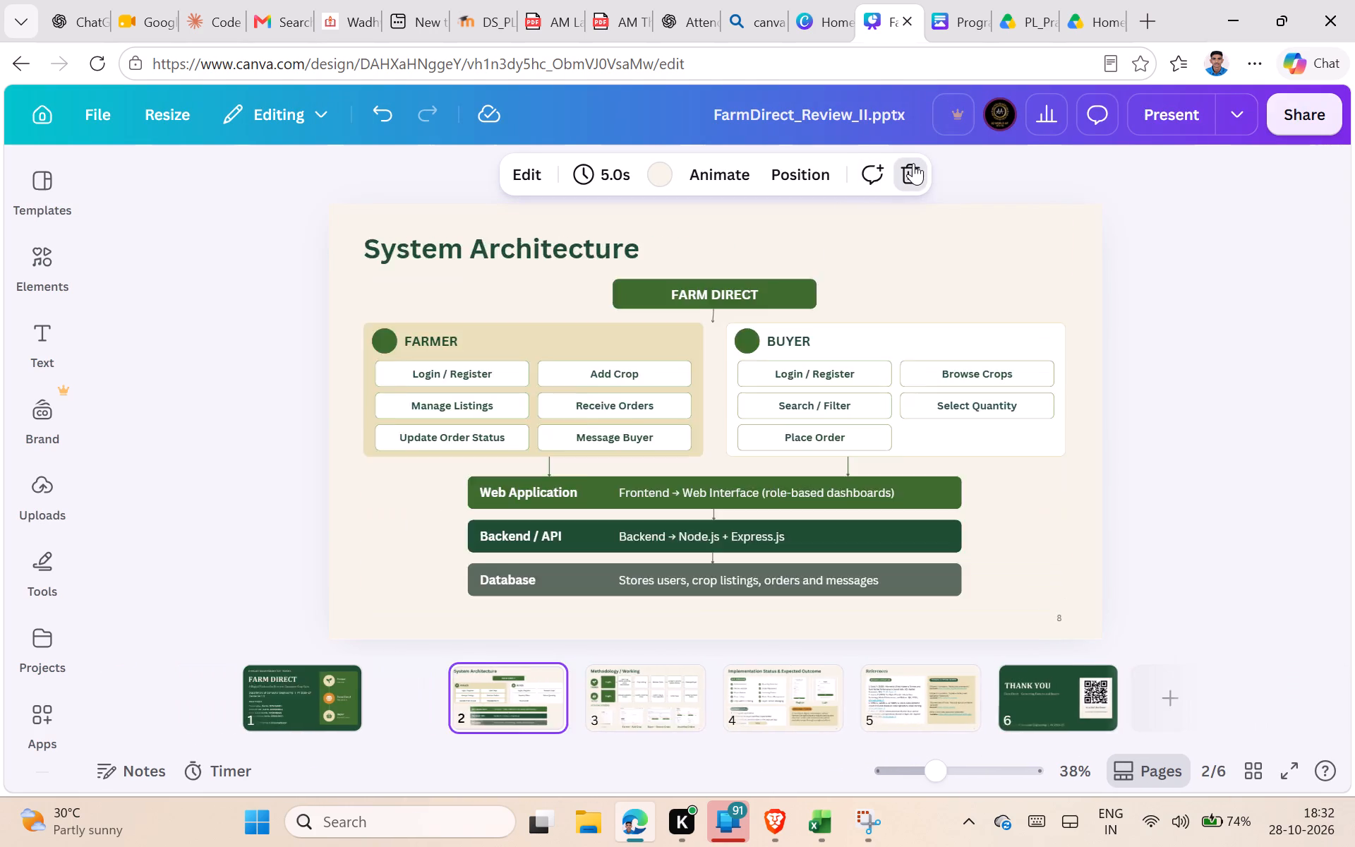
pyautogui.tripleClick(913, 163)
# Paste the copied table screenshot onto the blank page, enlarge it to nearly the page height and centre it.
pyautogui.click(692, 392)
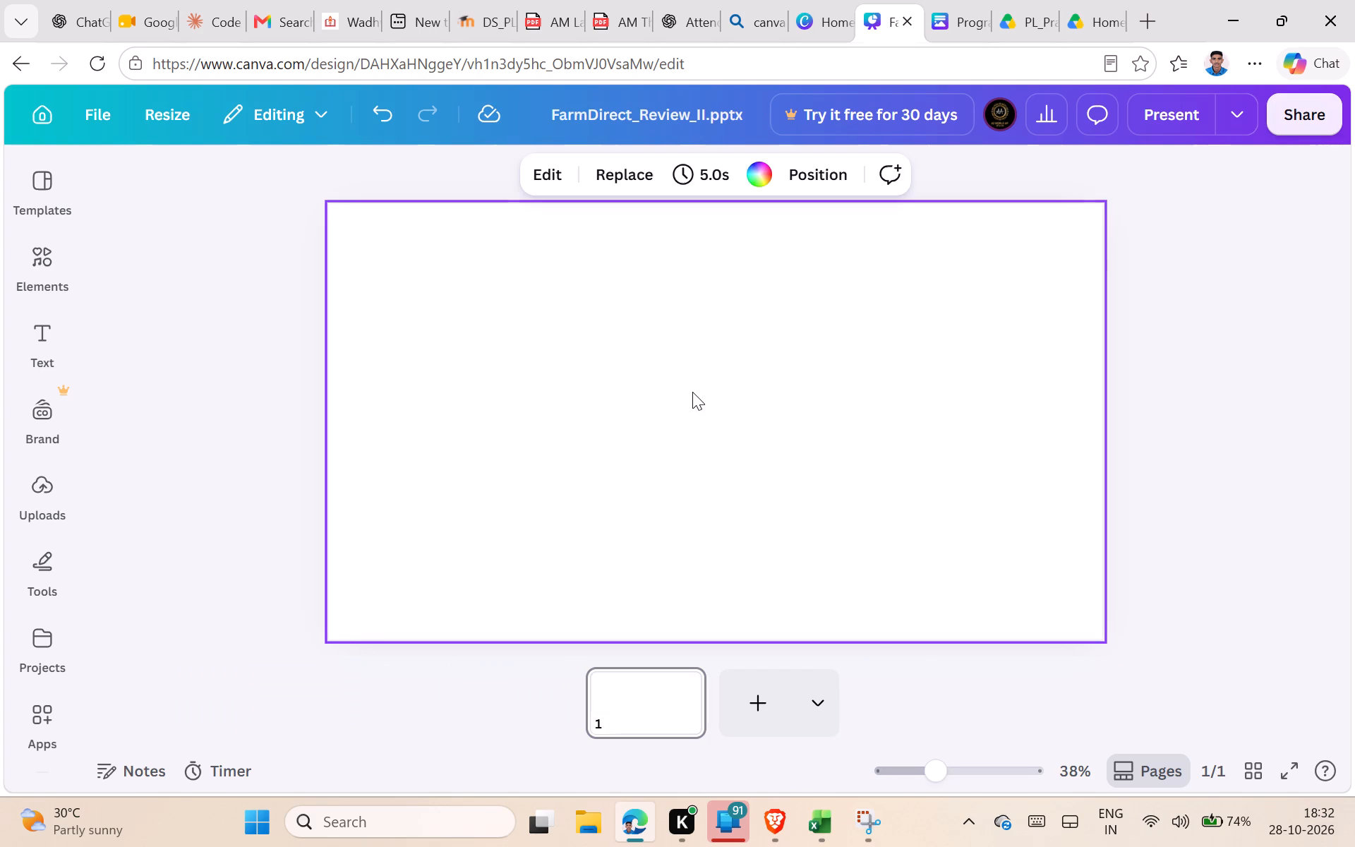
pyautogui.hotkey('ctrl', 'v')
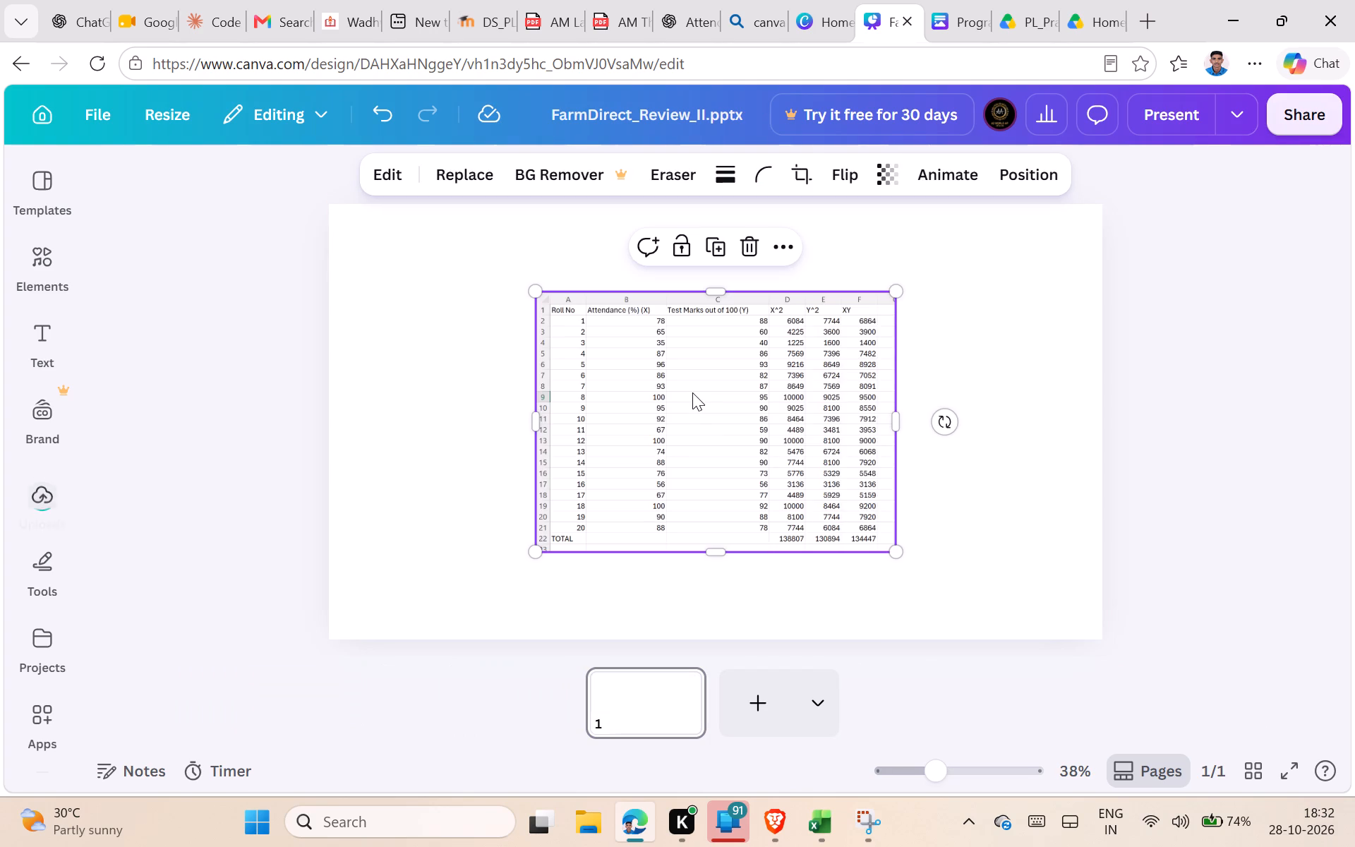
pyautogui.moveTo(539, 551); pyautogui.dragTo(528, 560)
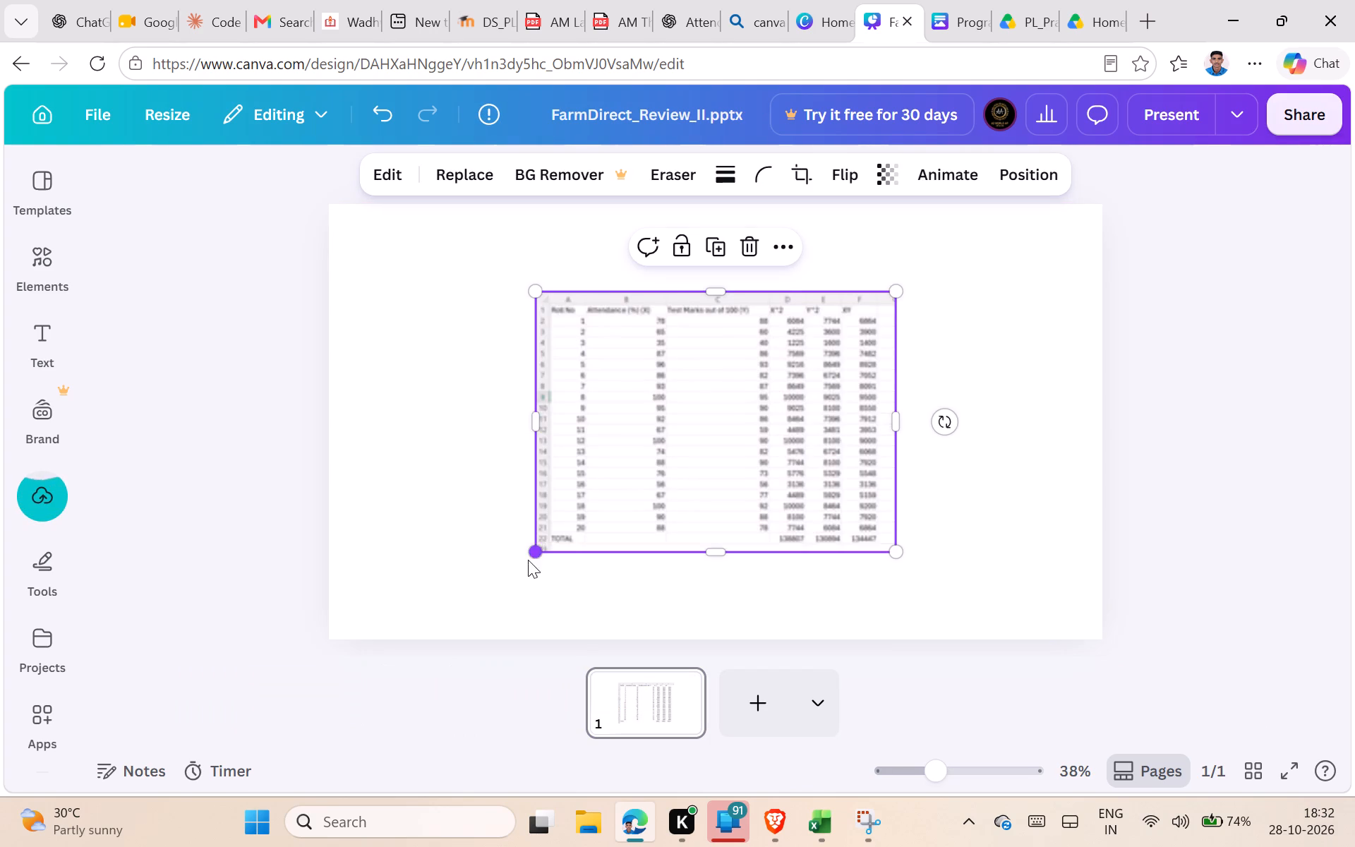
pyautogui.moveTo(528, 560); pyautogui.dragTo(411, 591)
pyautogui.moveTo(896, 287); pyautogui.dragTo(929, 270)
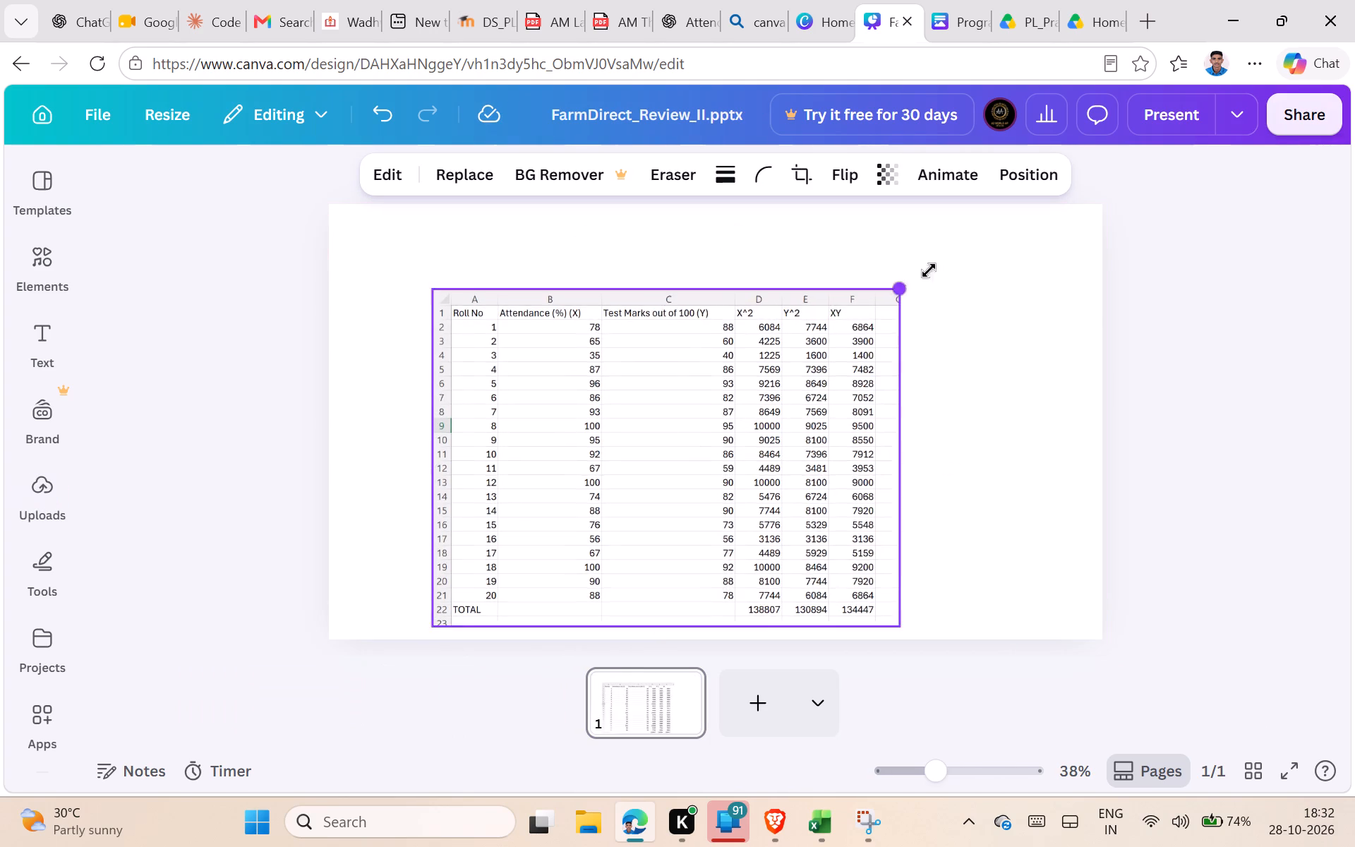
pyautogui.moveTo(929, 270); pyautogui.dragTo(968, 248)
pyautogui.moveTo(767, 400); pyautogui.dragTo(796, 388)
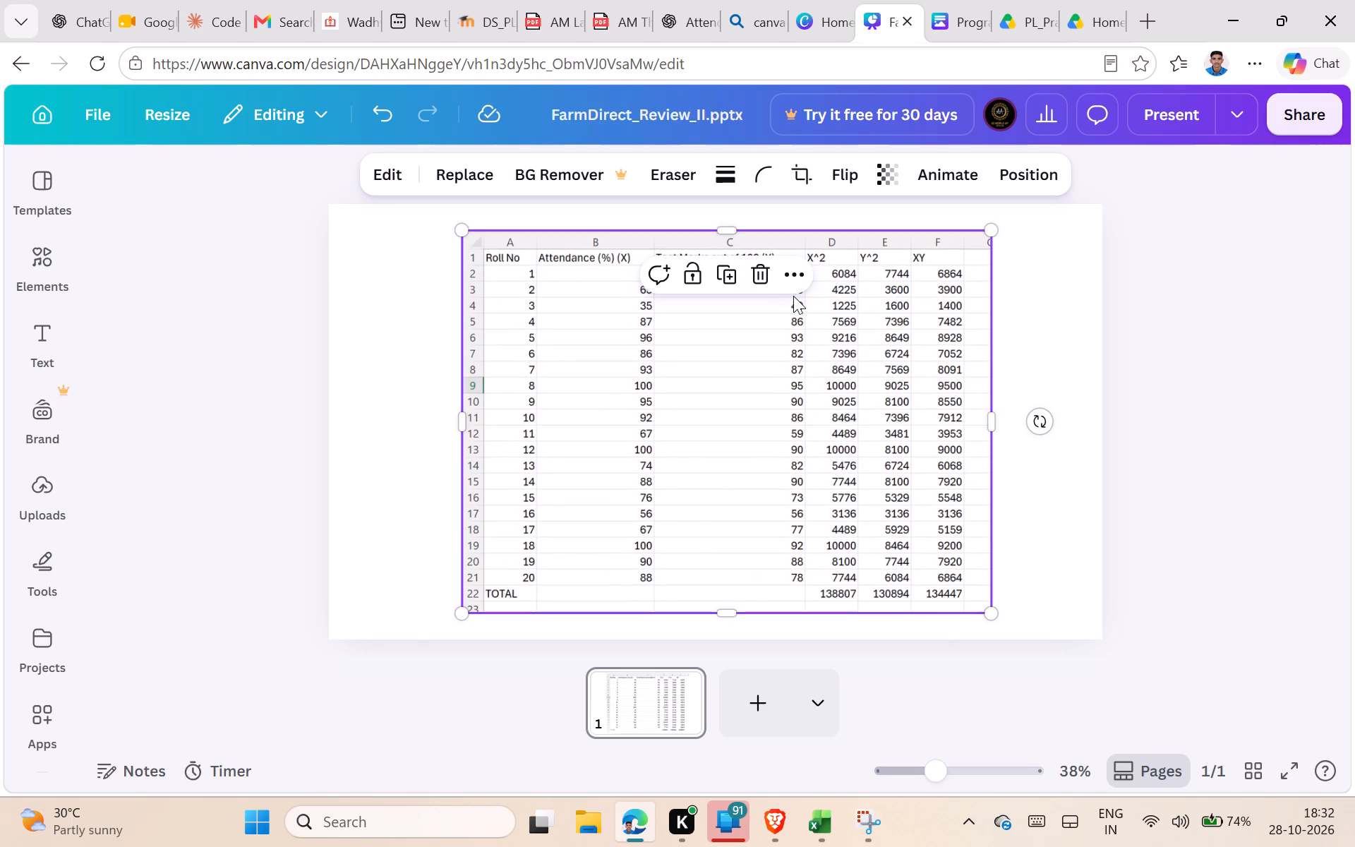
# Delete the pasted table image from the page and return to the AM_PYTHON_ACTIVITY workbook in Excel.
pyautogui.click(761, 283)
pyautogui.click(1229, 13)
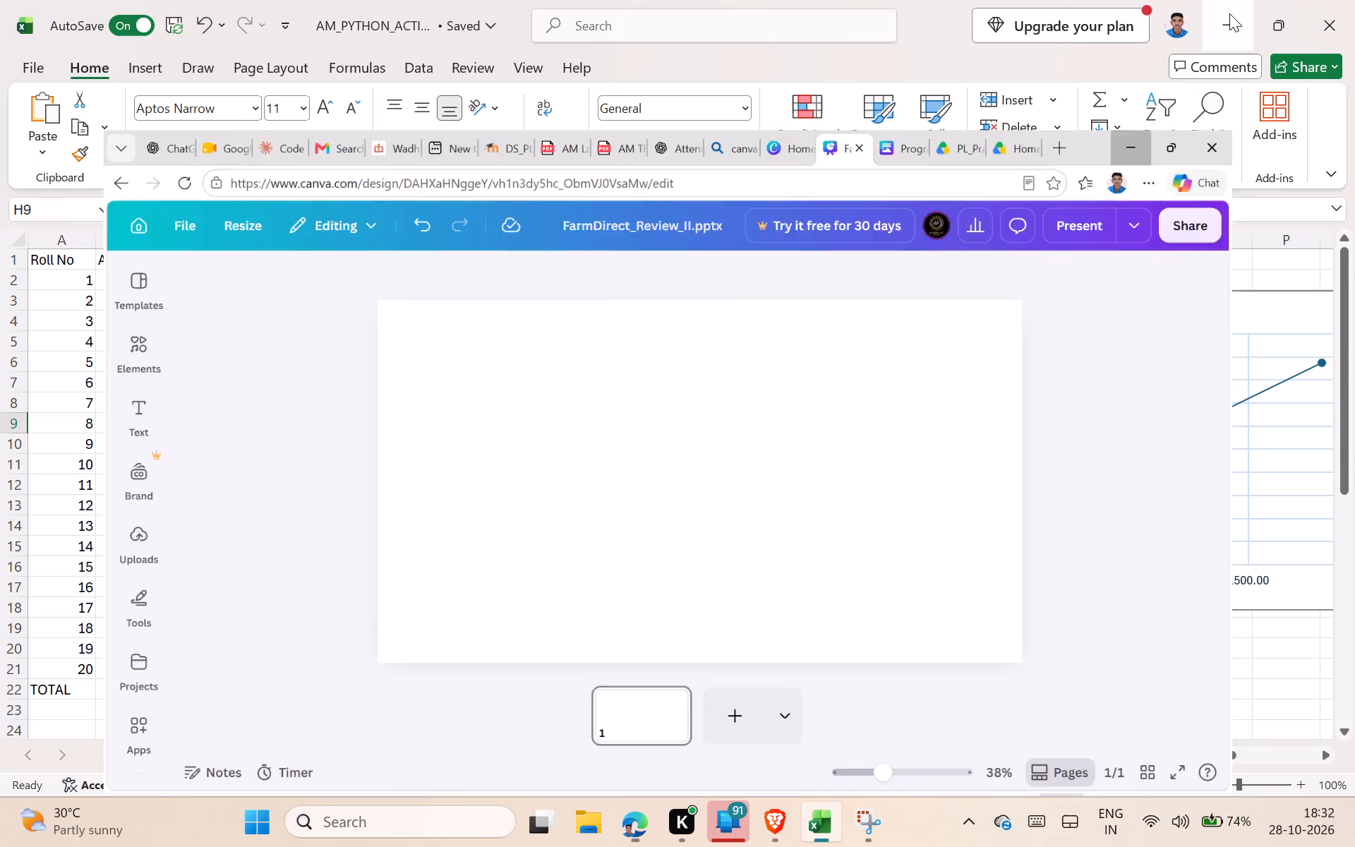